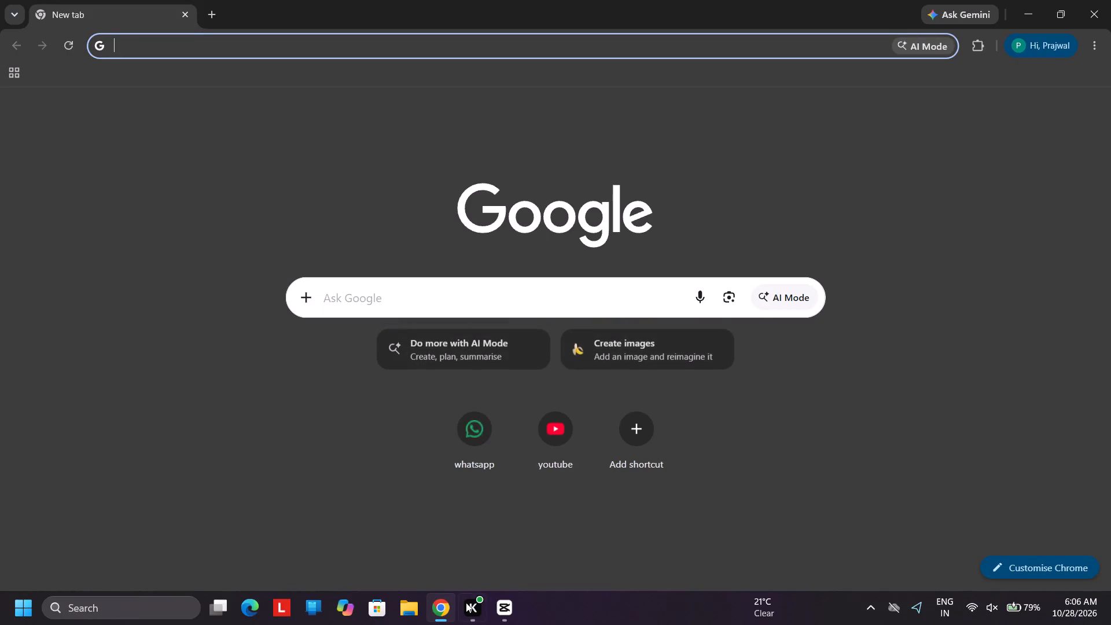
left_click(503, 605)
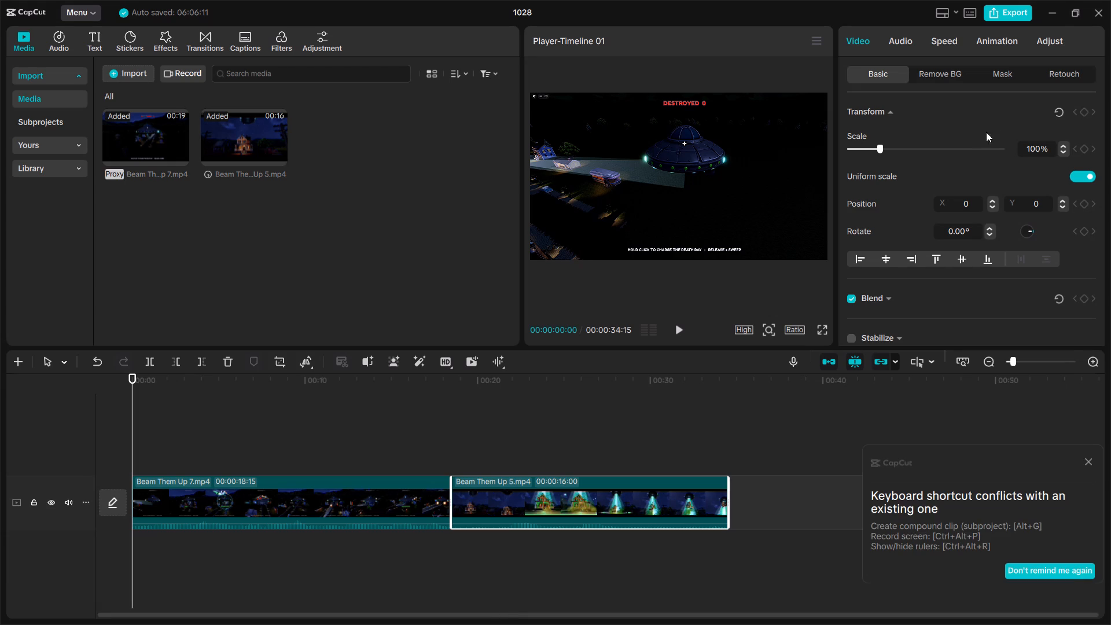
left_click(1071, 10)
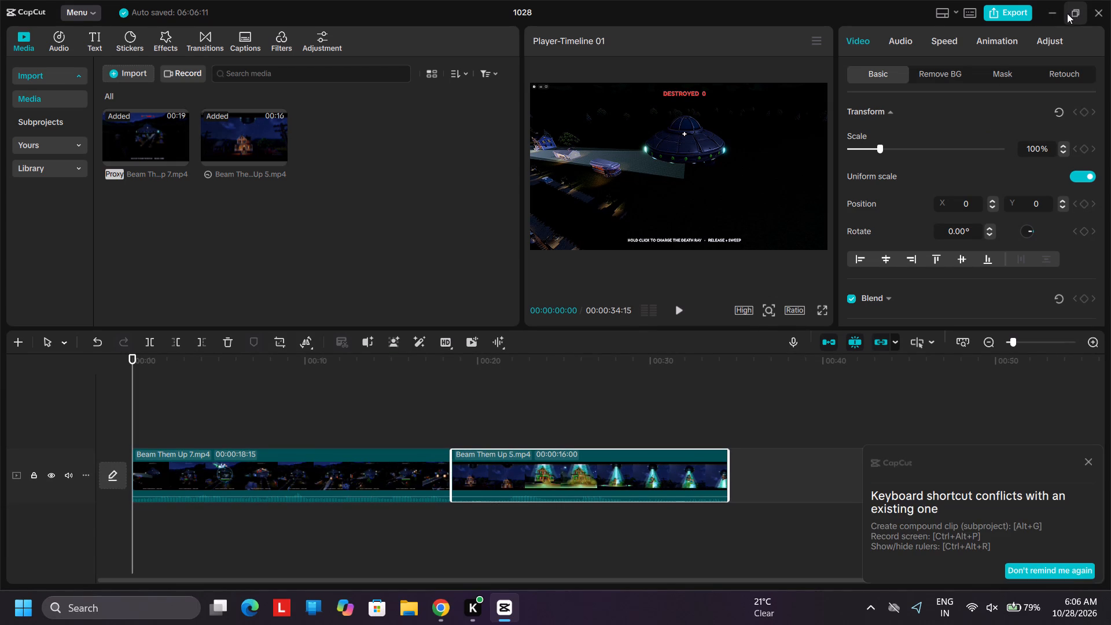
Switch to Chrome, close the What's new page and open contentrewards.com.
left_click(437, 624)
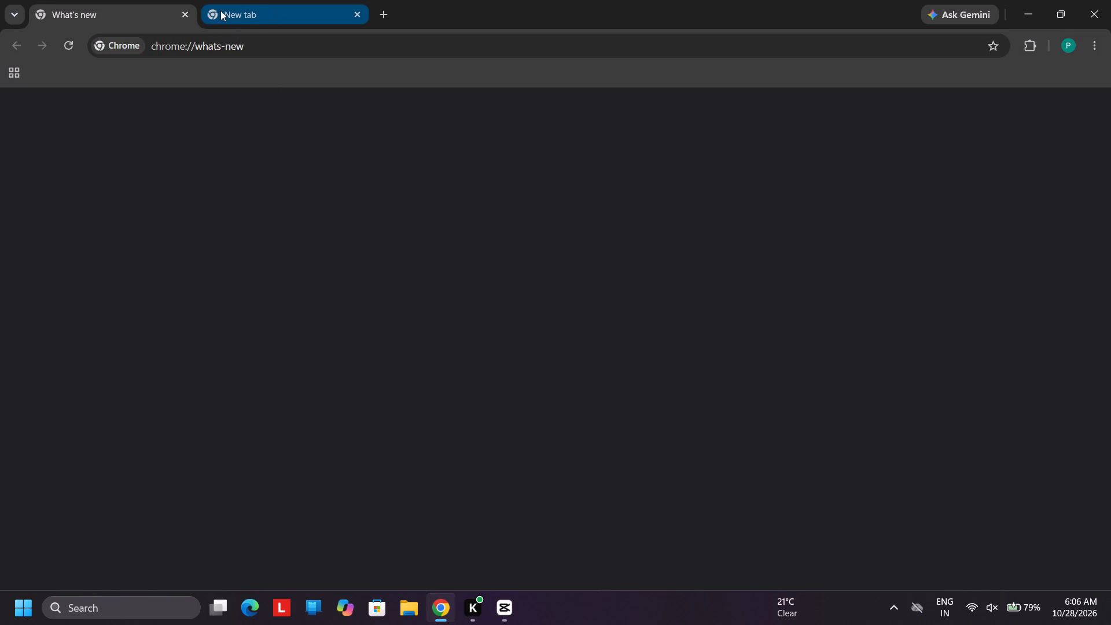
left_click(181, 14)
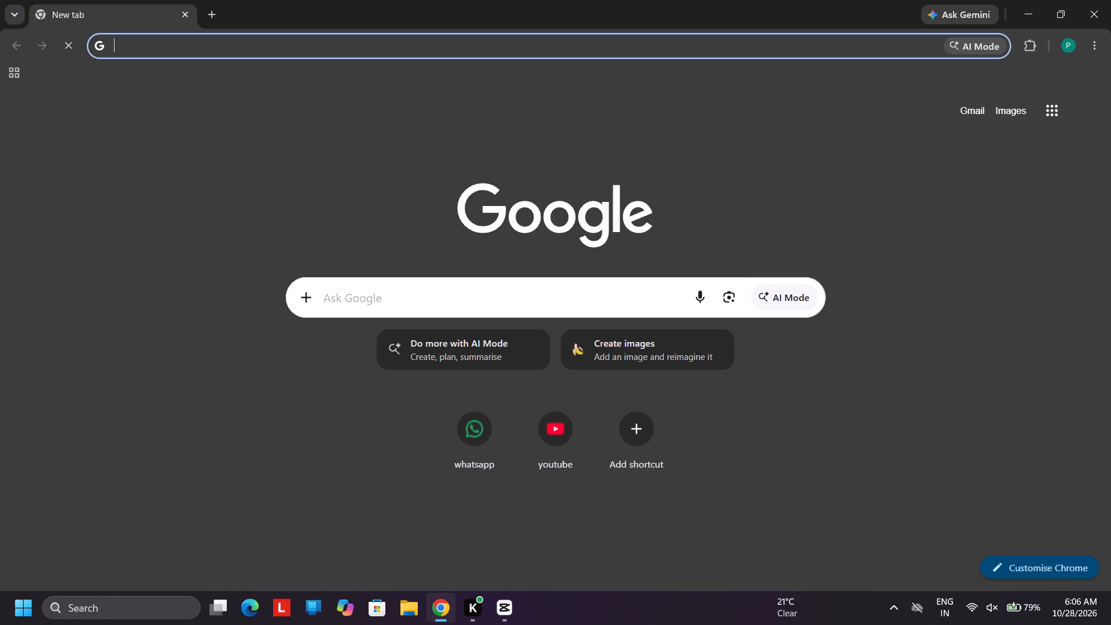
key("c")
key("Return")
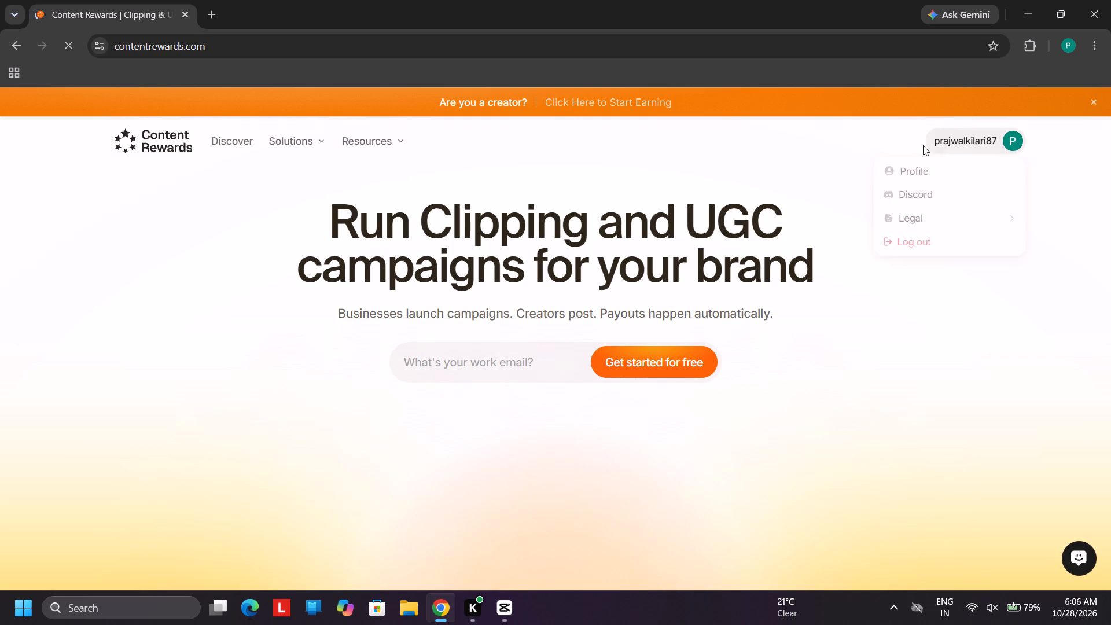
Open the ForgeGUI [UNLIMITED] campaign's Showcase Clipping [New] offer and its ForgeGUI Showcase Campaign Guide document.
left_click(919, 178)
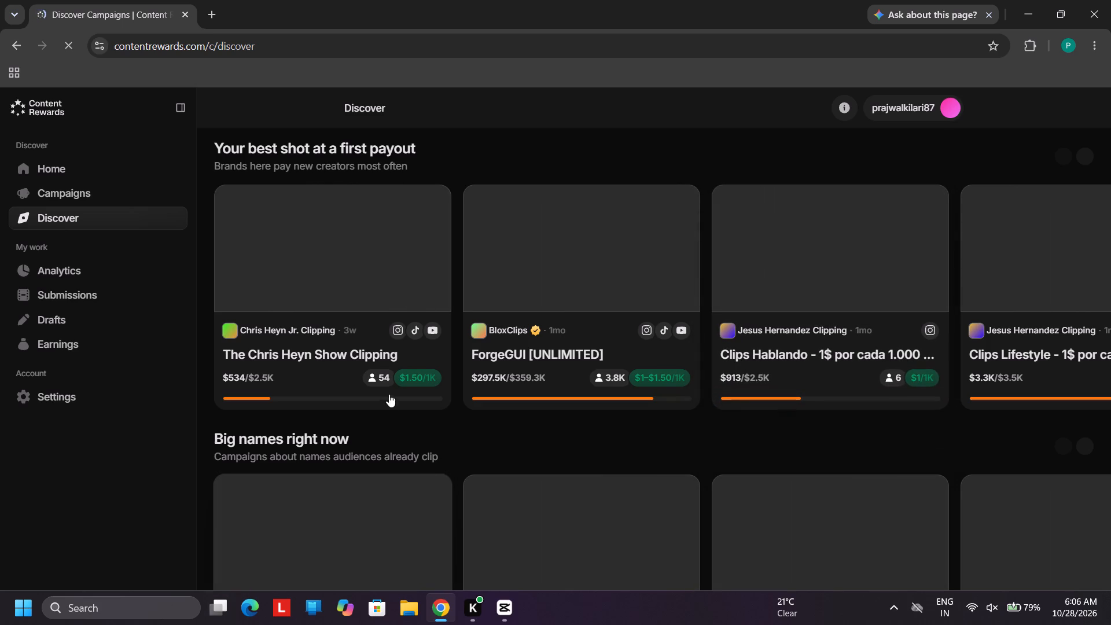
left_click(498, 334)
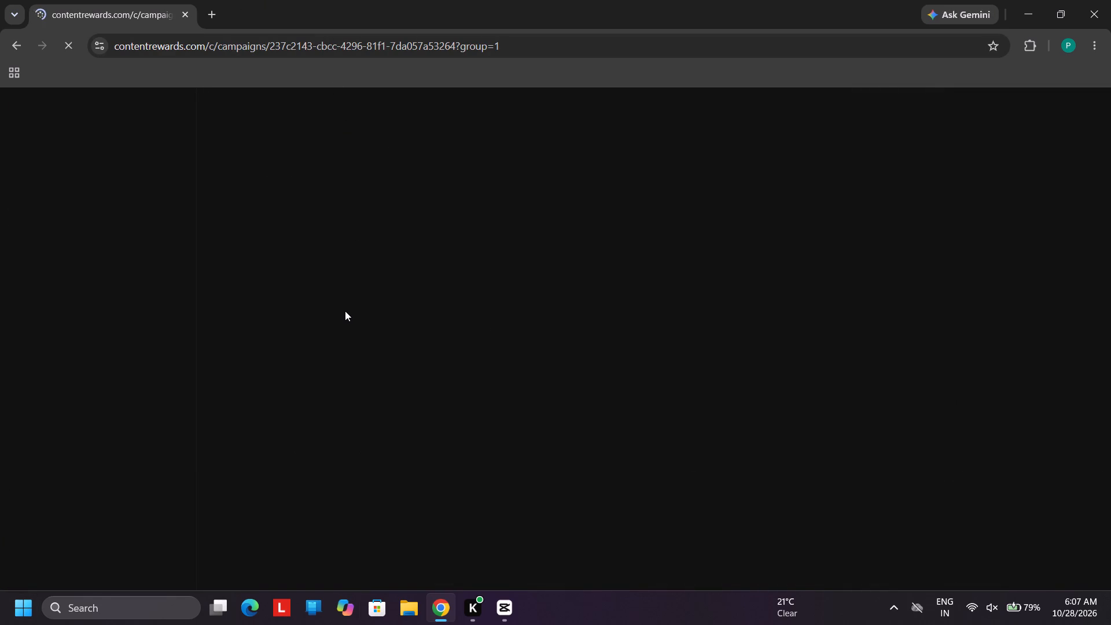
scroll(345, 314, "down", 4)
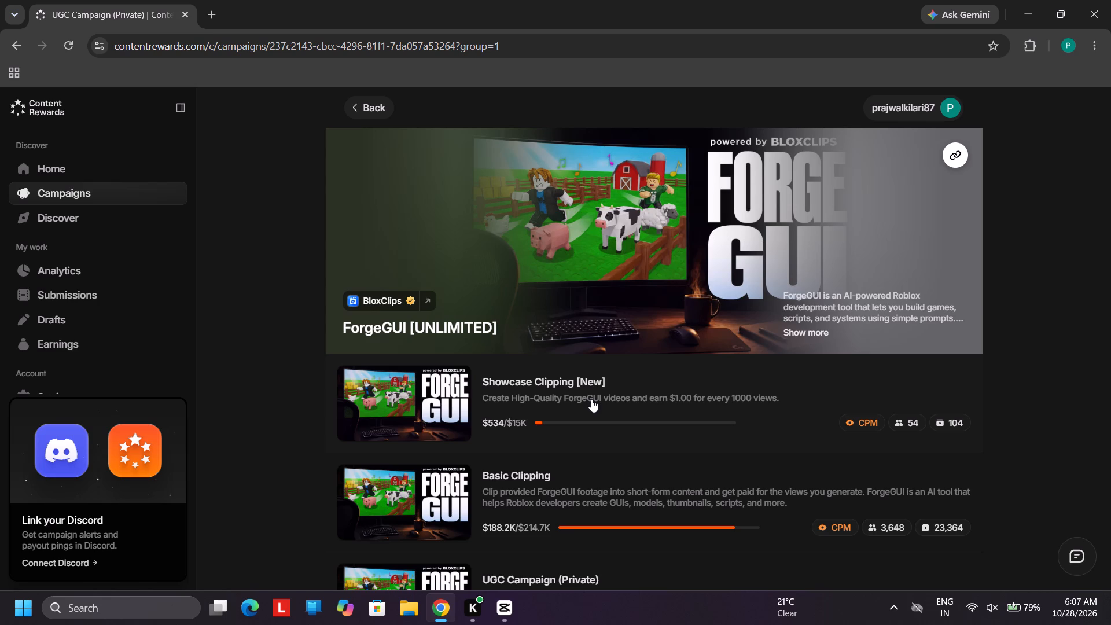
left_click(591, 399)
scroll(590, 400, "down", 3)
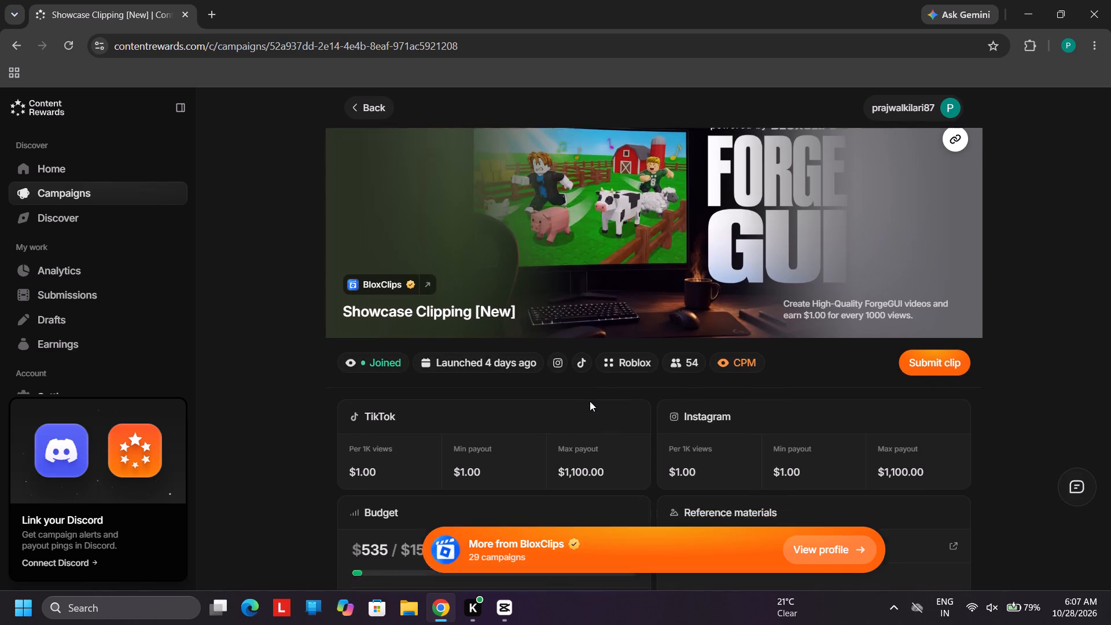
Open the Google Doc listed in the reference materials of the Showcase Clipping [New] campaign.
scroll(590, 401, "down", 3)
scroll(588, 401, "up", 1)
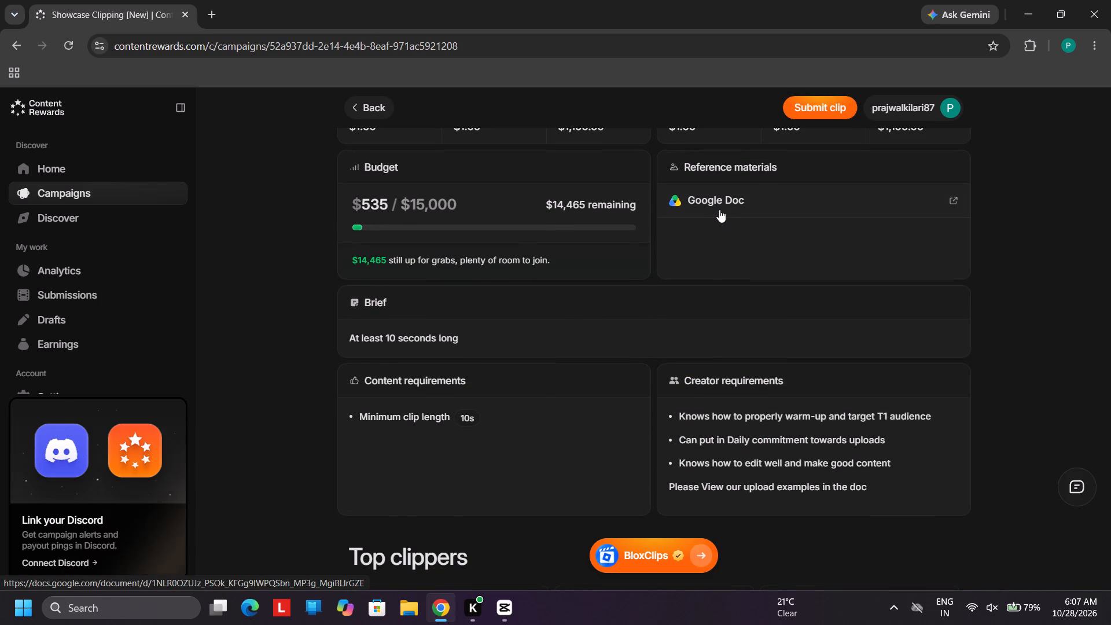
left_click(719, 209)
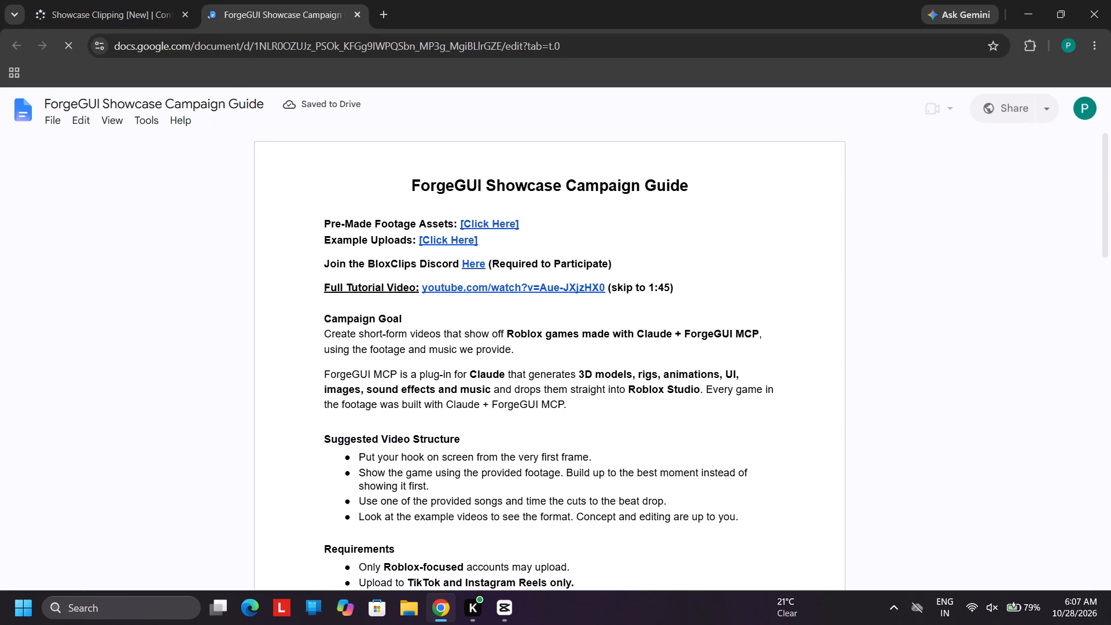
Read the ForgeGUI Showcase Campaign Guide, examining the suggested video structure, requirements, hook examples and ForgeGUI MCP features.
scroll(583, 384, "down", 5)
scroll(544, 376, "up", 4)
scroll(537, 365, "down", 4)
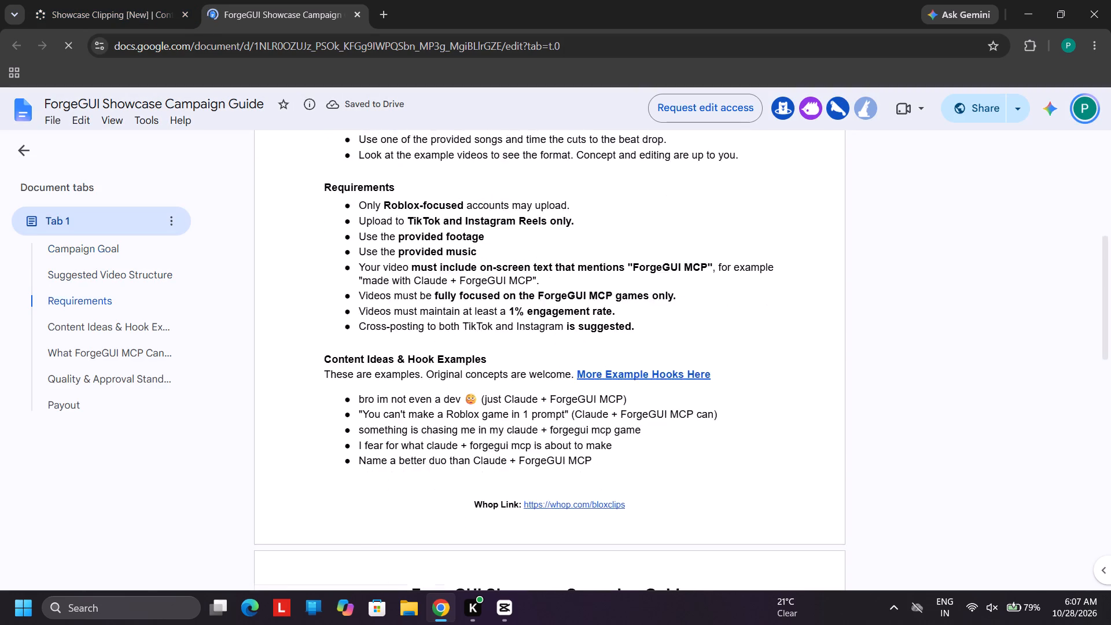
scroll(537, 365, "up", 5)
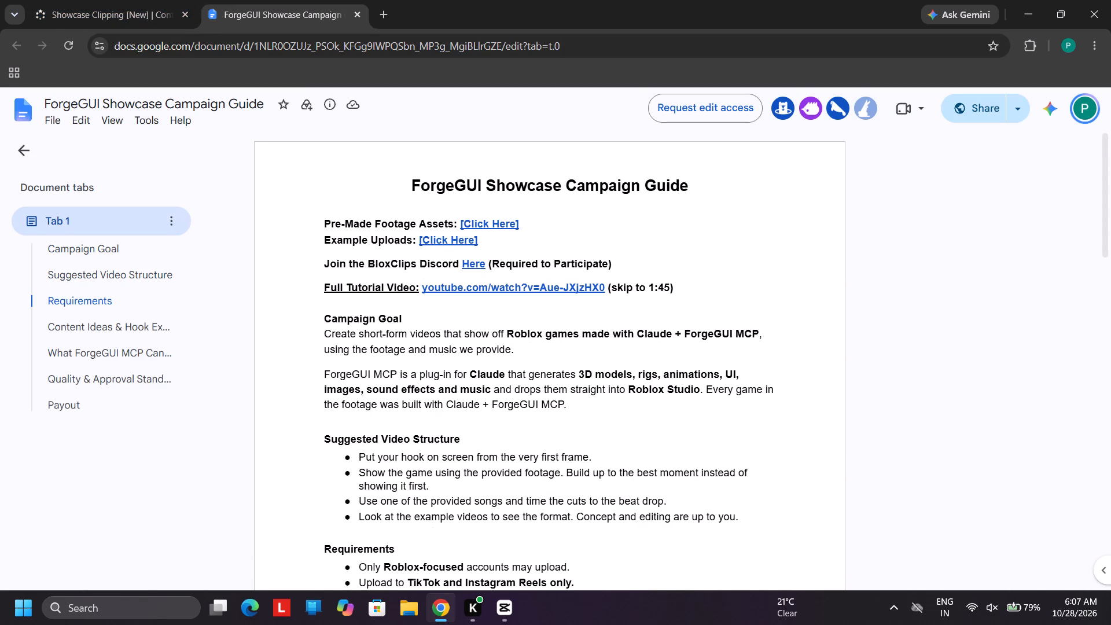
scroll(470, 284, "down", 1)
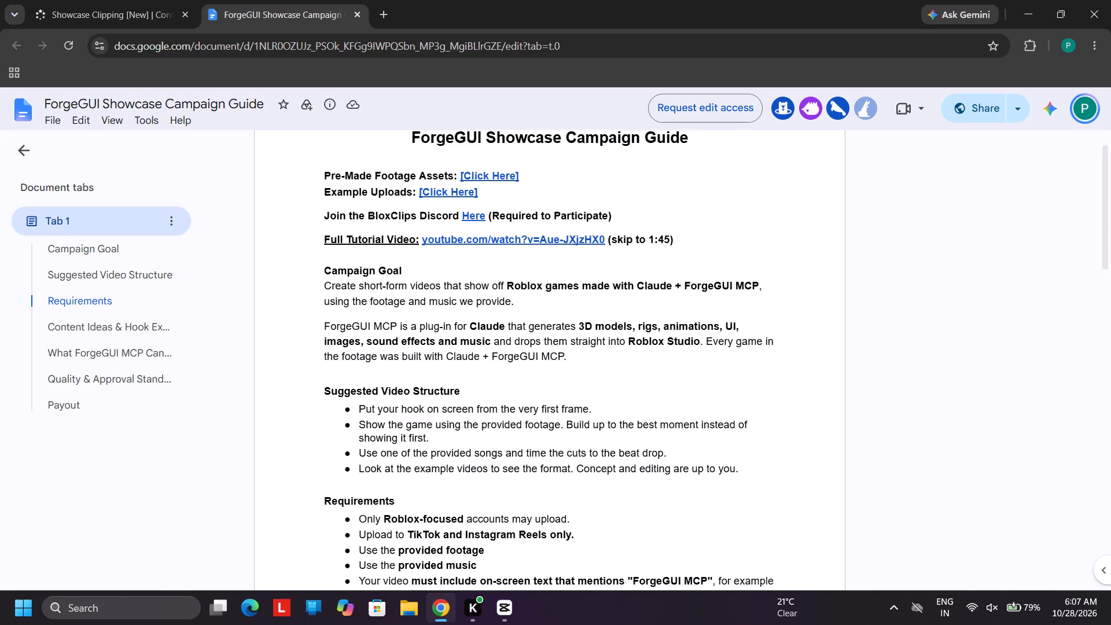
scroll(467, 298, "down", 5)
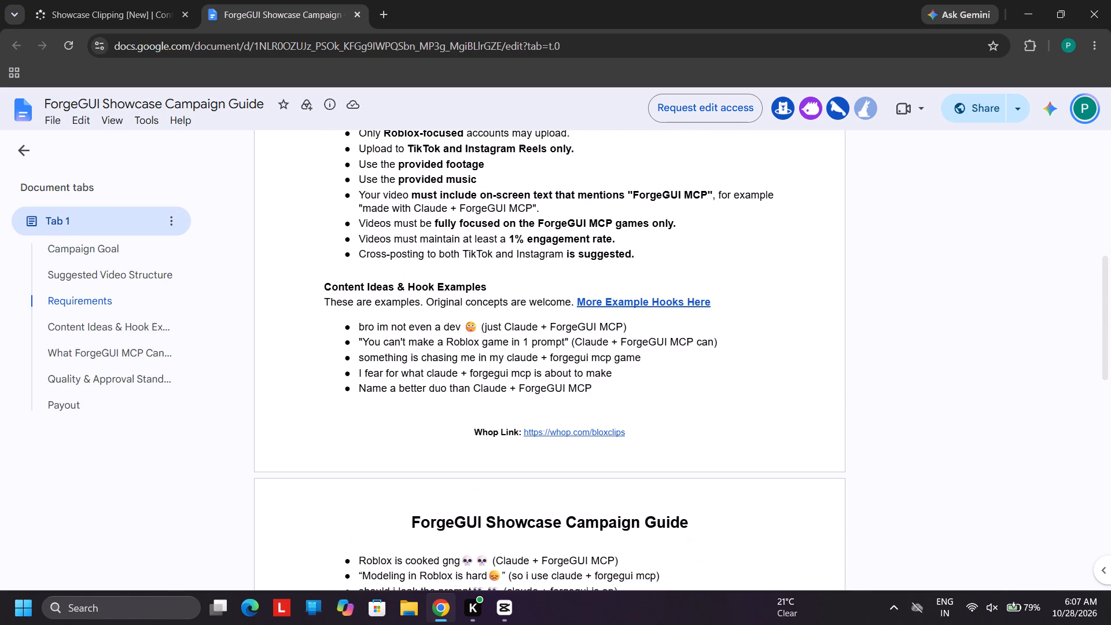
scroll(465, 300, "down", 4)
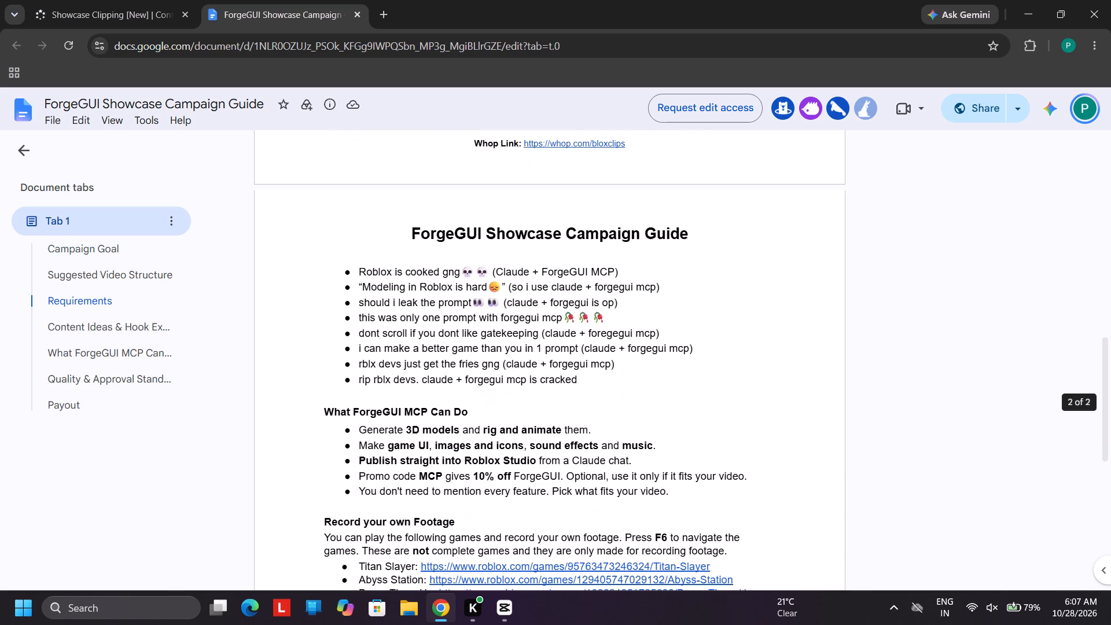
scroll(465, 300, "up", 4)
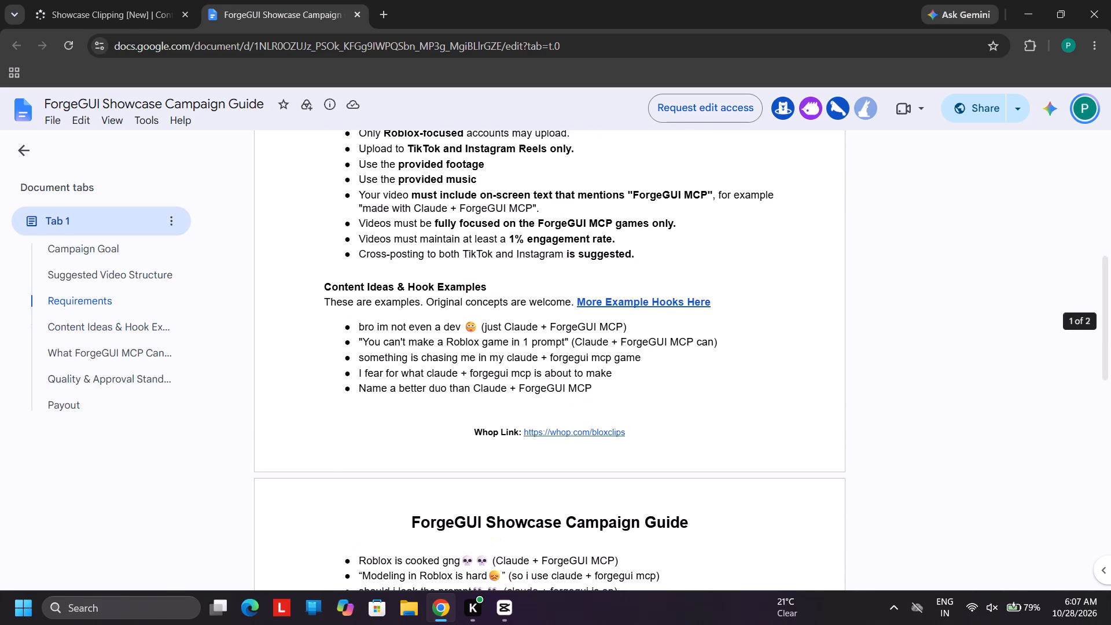
scroll(465, 300, "down", 2)
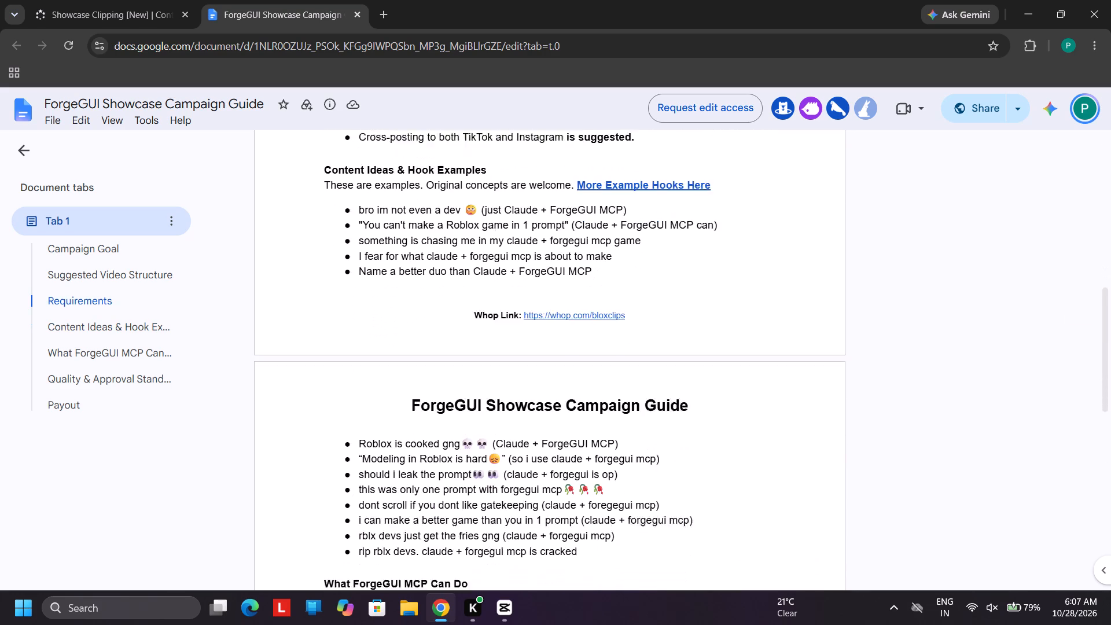
scroll(465, 300, "down", 1)
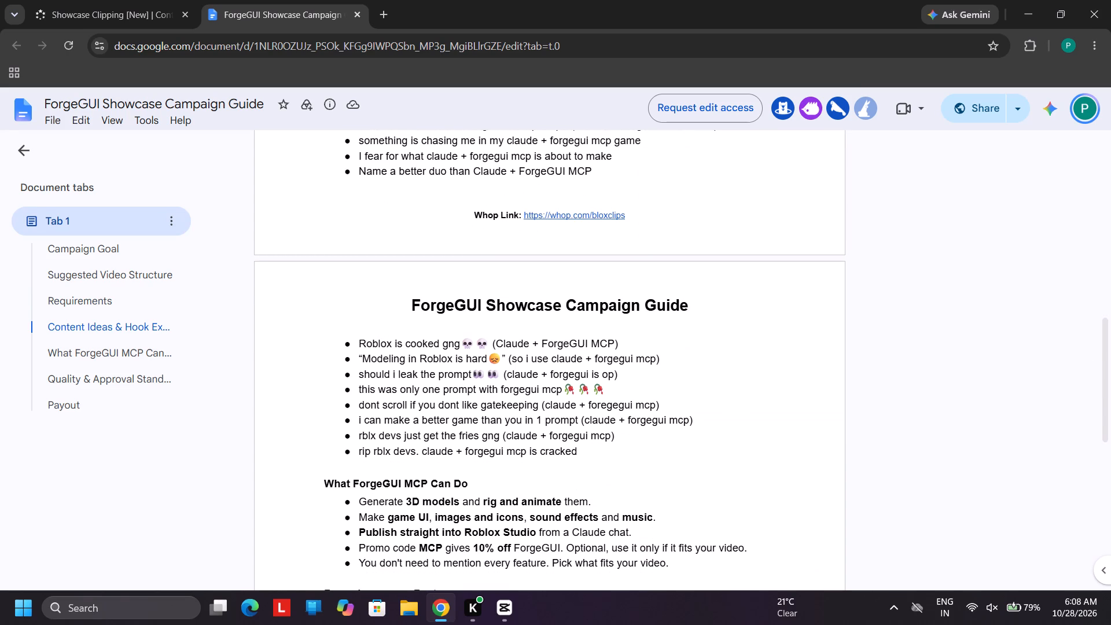
Copy the hook text "Modeling in Roblox is hard" with its emoji from the campaign guide.
left_click_drag(363, 359, 501, 368)
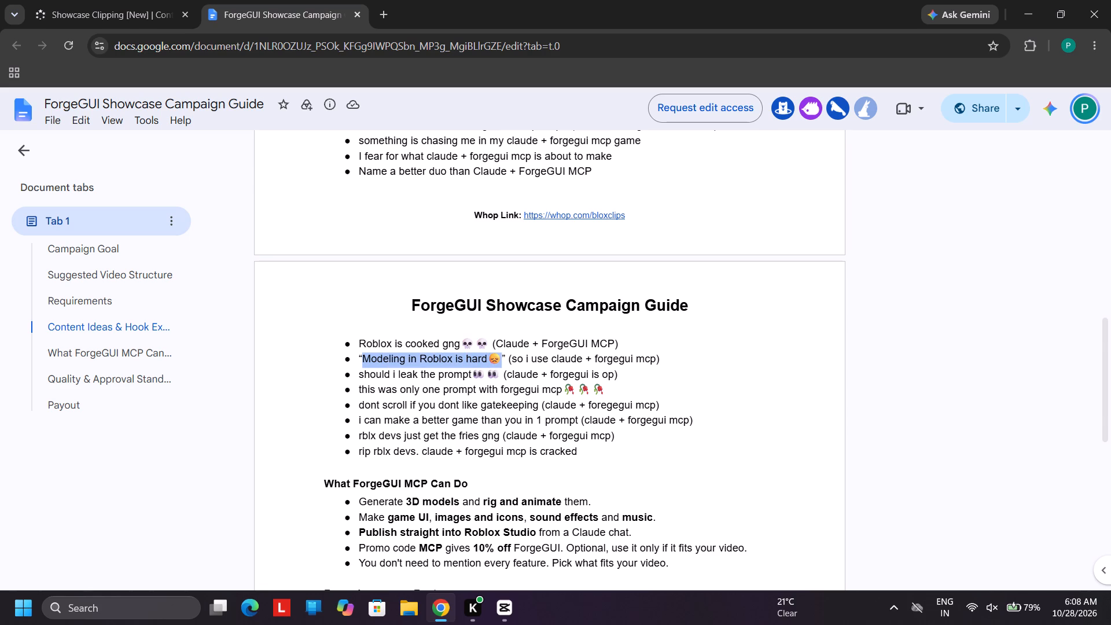
key("ctrl+c")
Copy the phrase "claude + forgegui mcp" from the same hook line, without its closing bracket.
left_click_drag(551, 358, 669, 369)
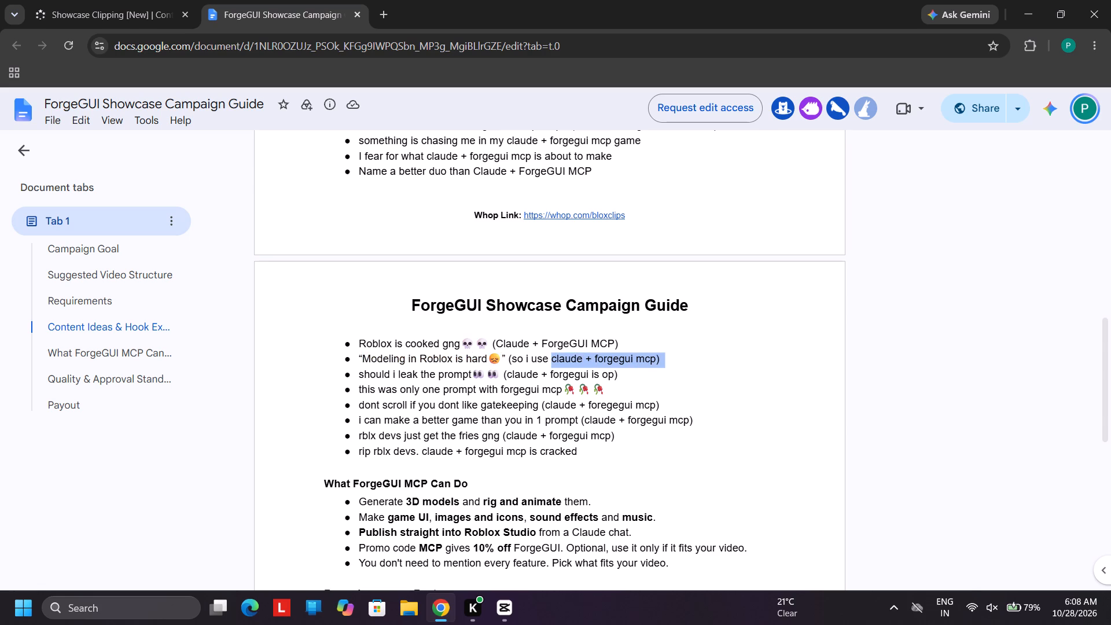
left_click_drag(669, 369, 656, 363)
key("ctrl+c")
left_click(656, 398)
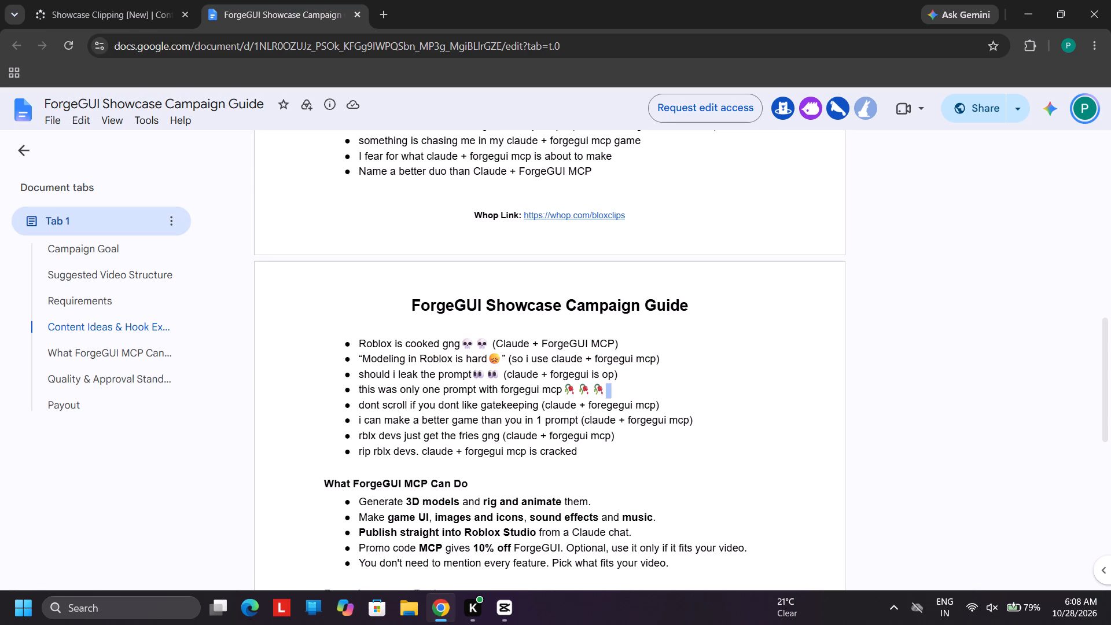
left_click(323, 413)
Skim the rest of the guide and open its Pre-Made Footage Assets link on the BloxClips footage site.
scroll(322, 411, "down", 3)
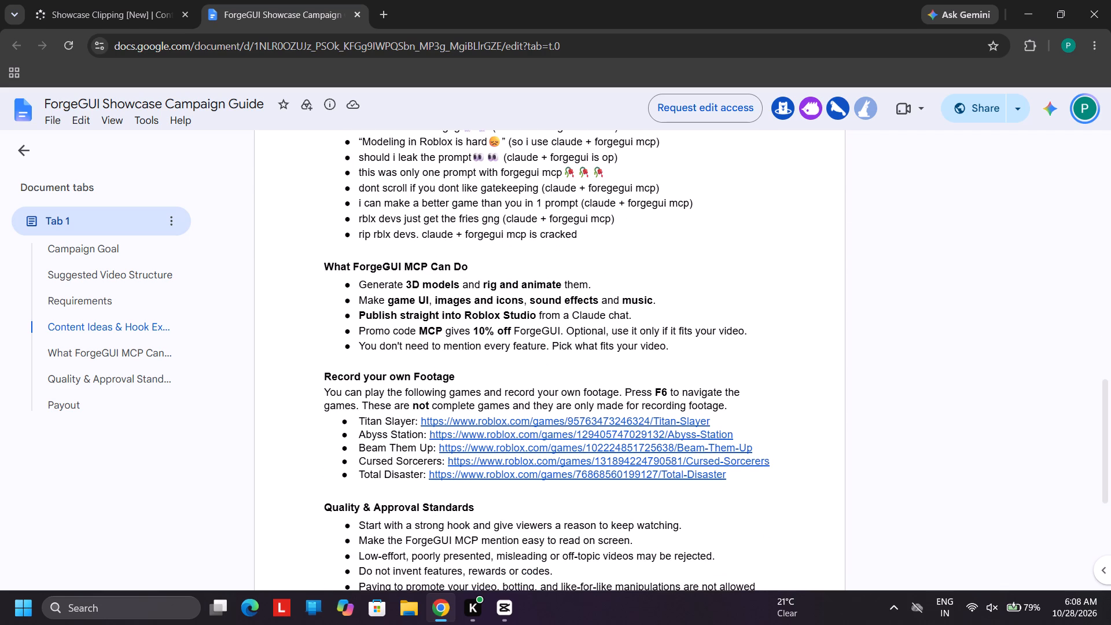
scroll(402, 399, "down", 3)
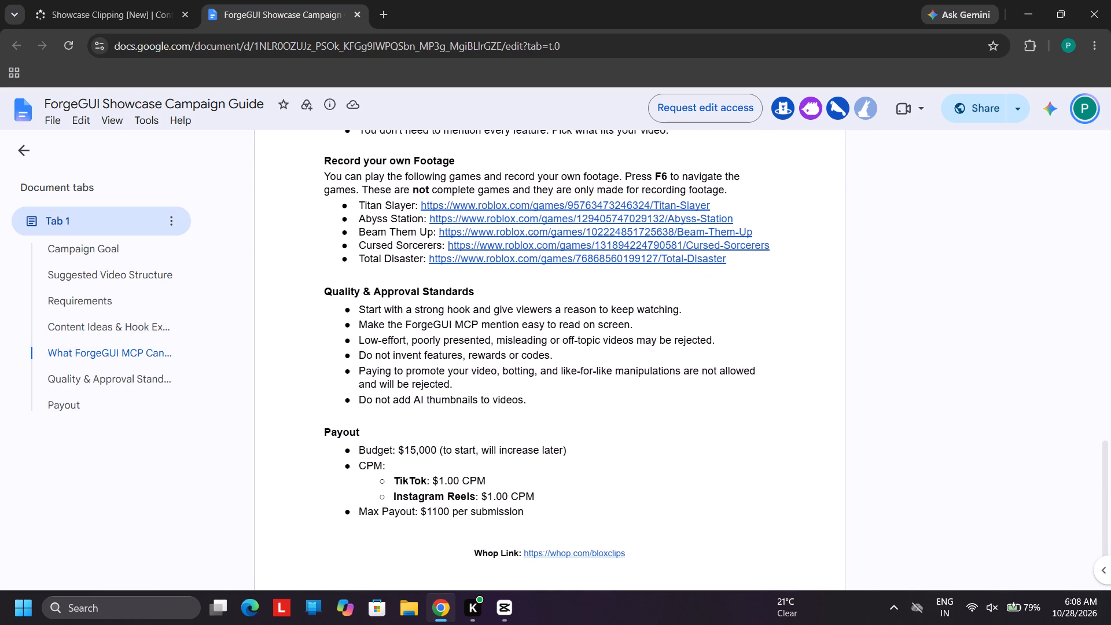
scroll(402, 402, "down", 3)
scroll(402, 402, "up", 7)
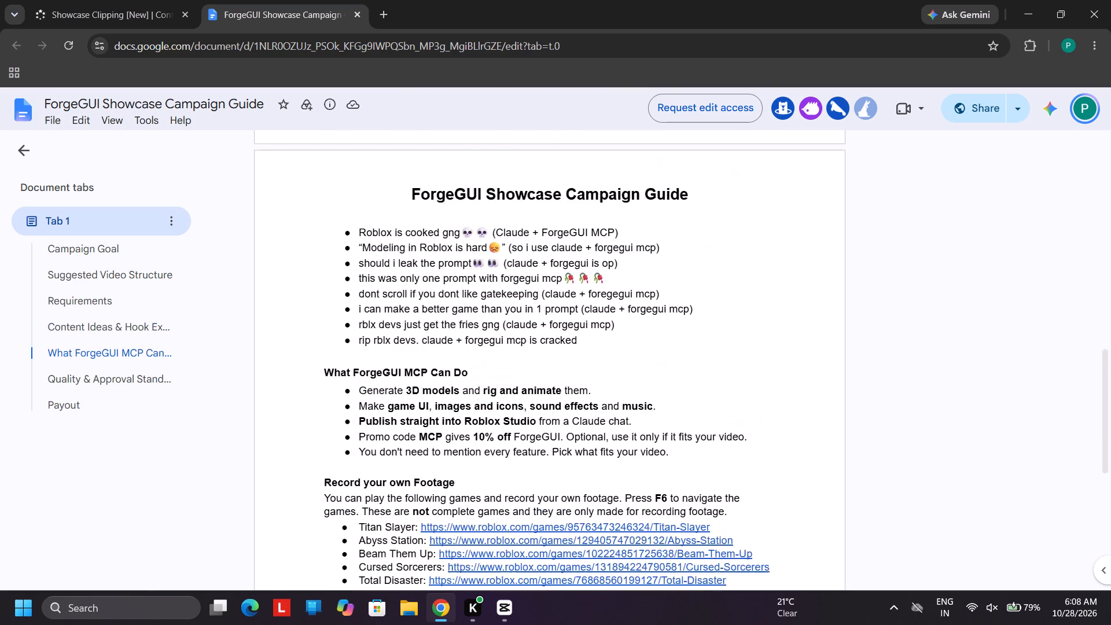
scroll(402, 402, "up", 10)
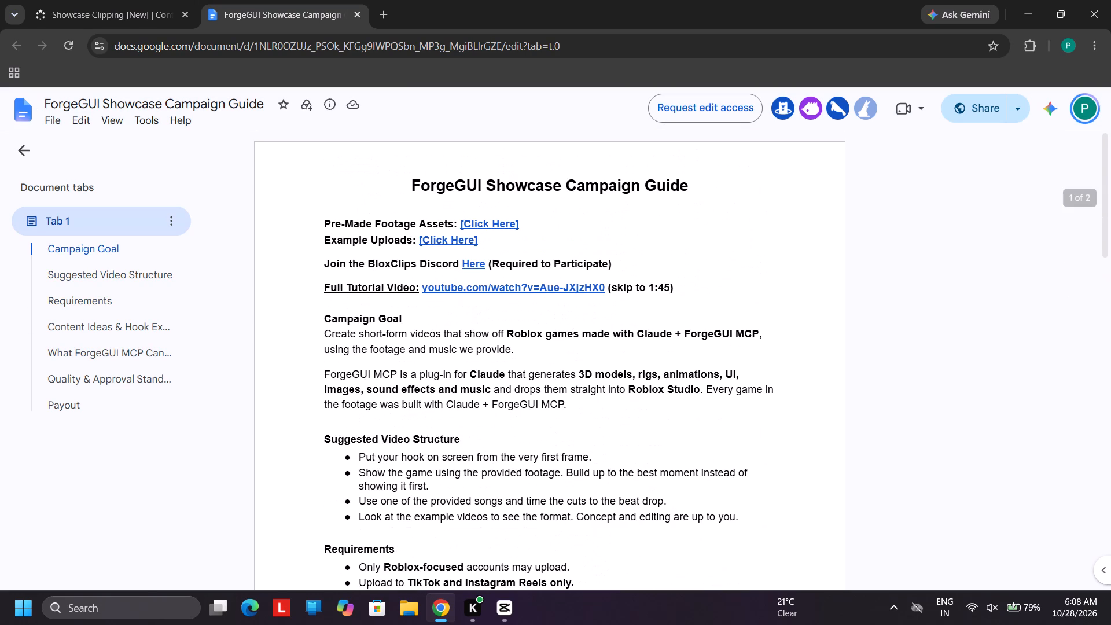
left_click(479, 215)
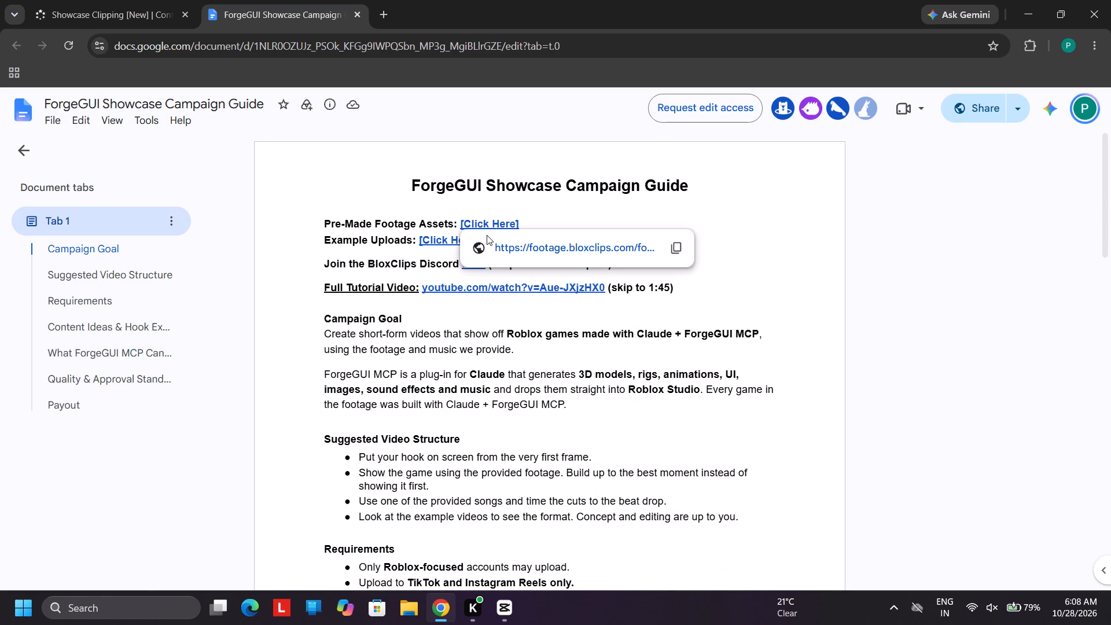
left_click(487, 235)
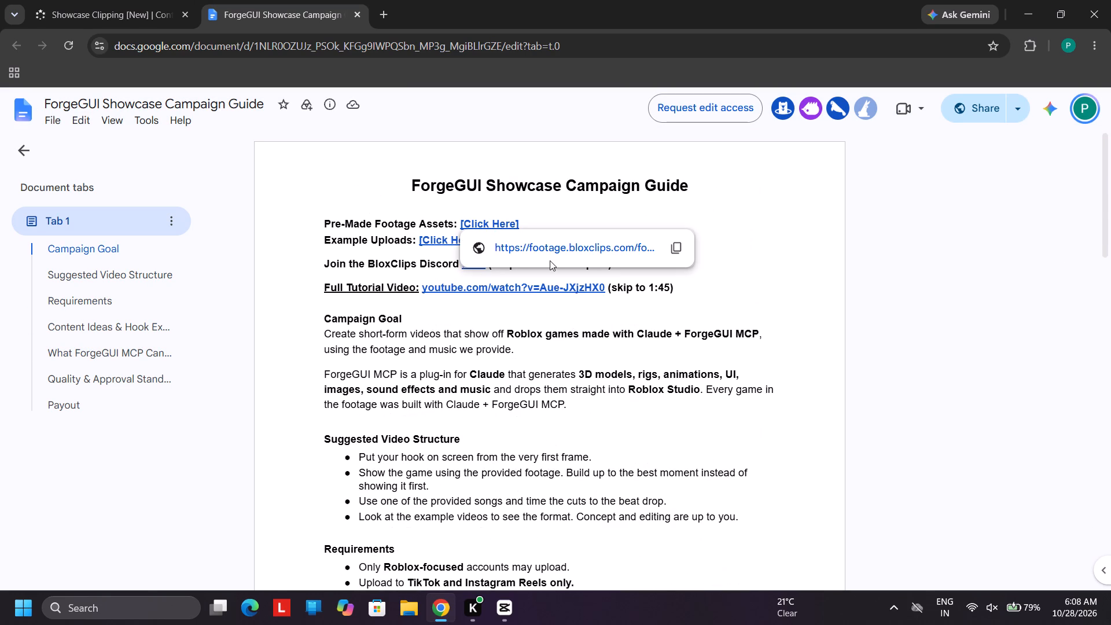
left_click(552, 257)
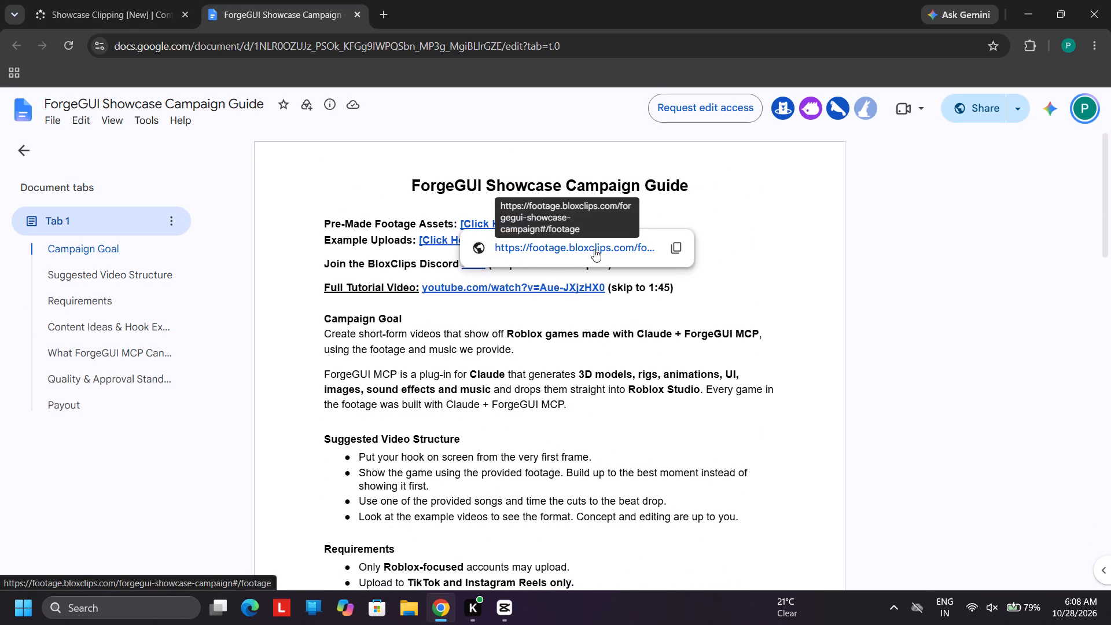
left_click(594, 249)
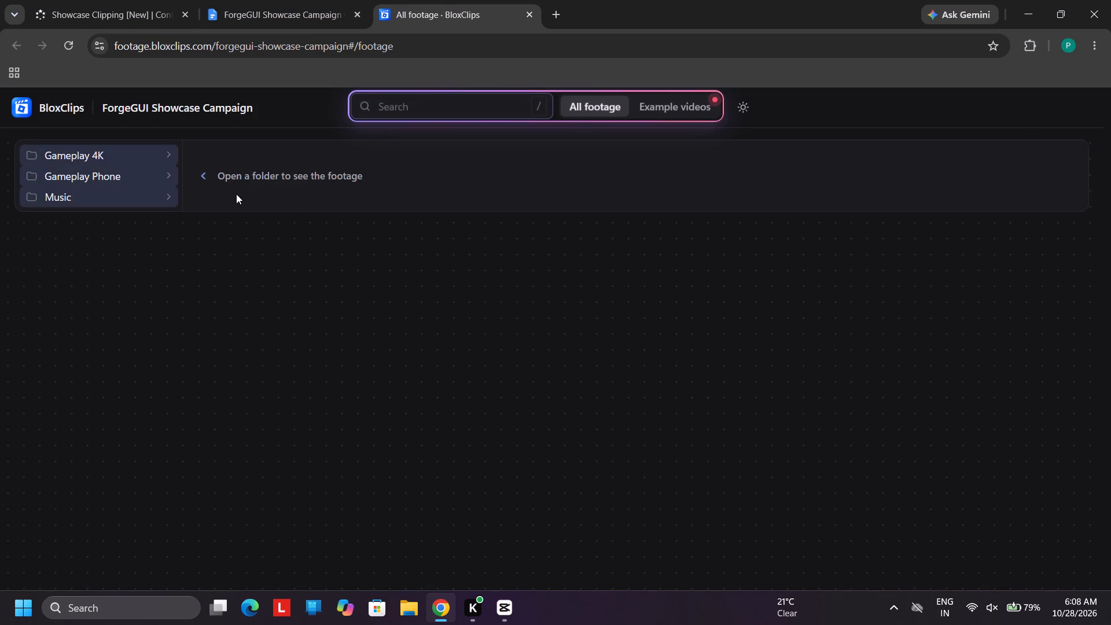
Download the track "Untitled - DJ DELDUBAI" from the Phonk & Montagem music folder.
left_click(81, 185)
left_click(85, 195)
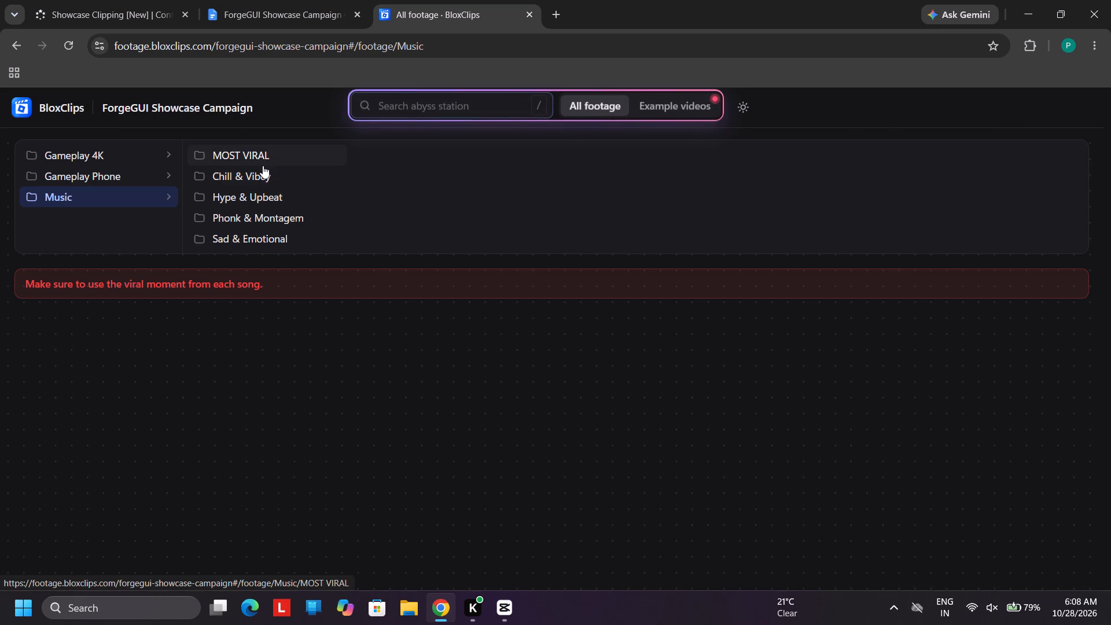
left_click(273, 215)
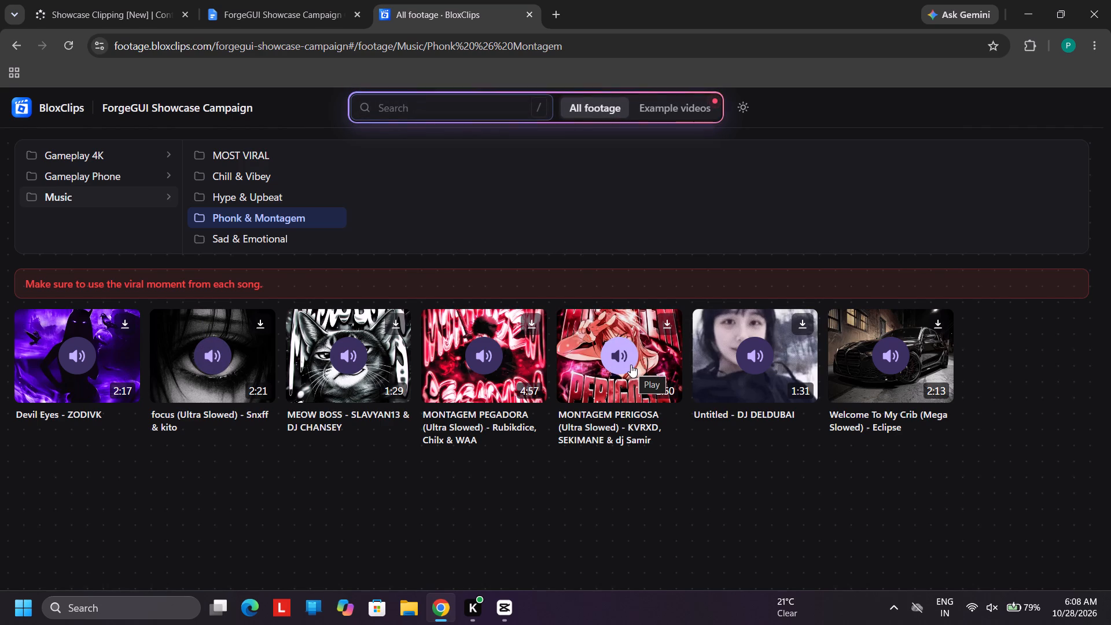
left_click(803, 322)
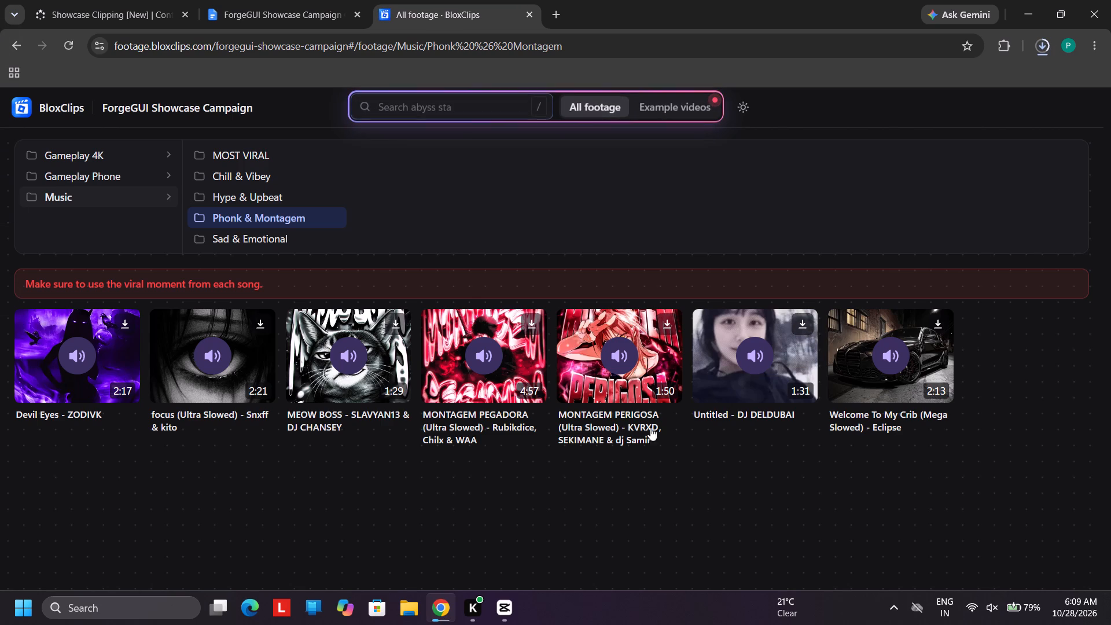
Switch to CapCut and play through parts of the Beam Them Up 7 and Beam Them Up 5 clips.
left_click(1016, 9)
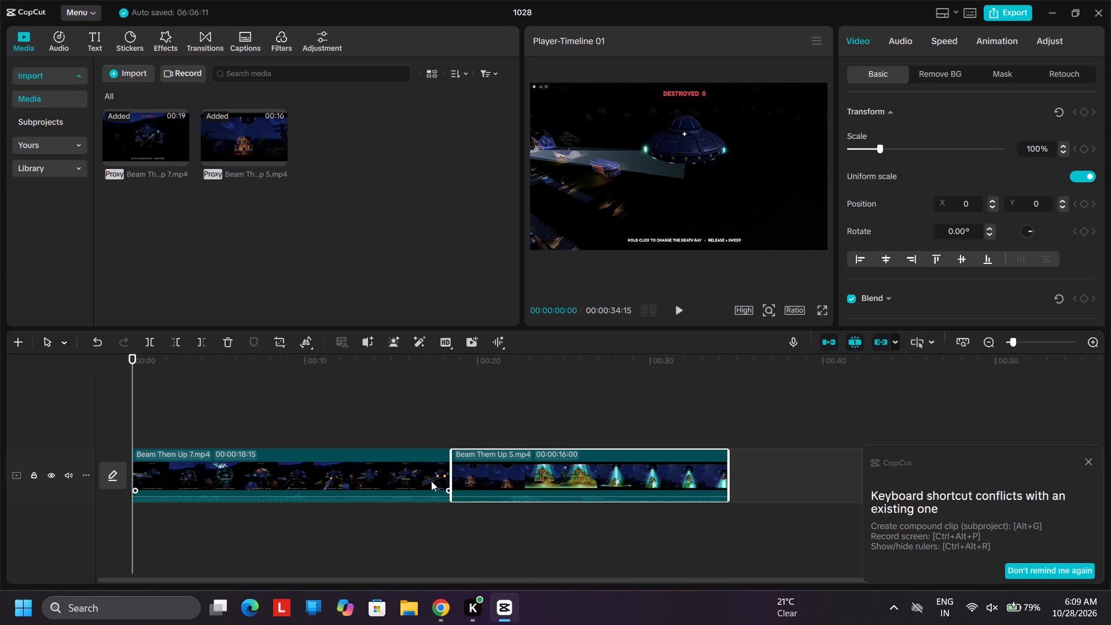
left_click(447, 480)
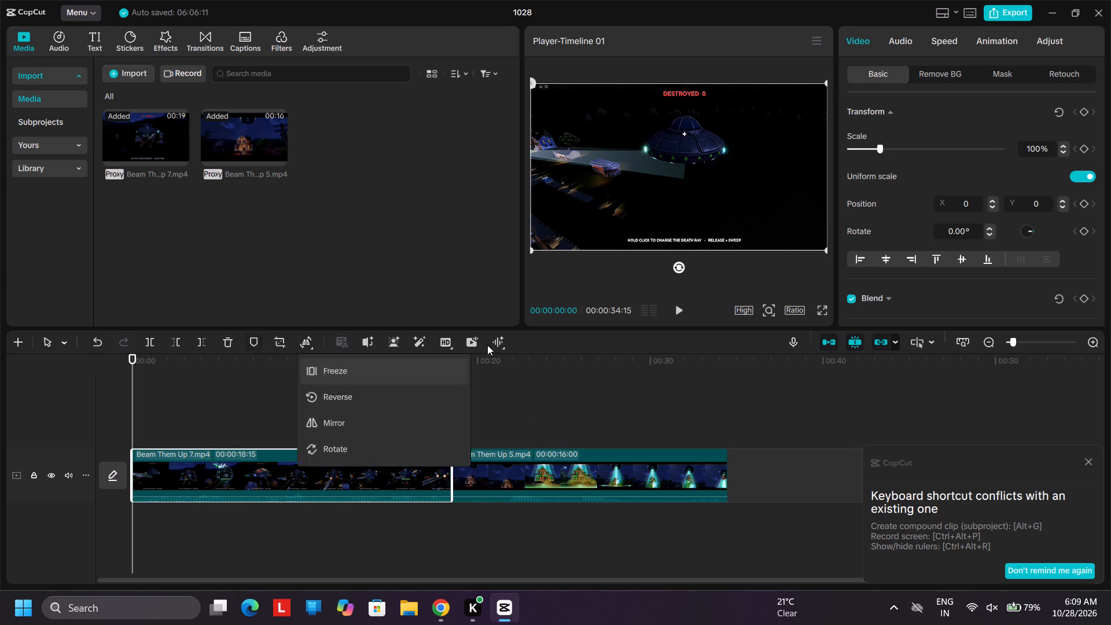
left_click(676, 310)
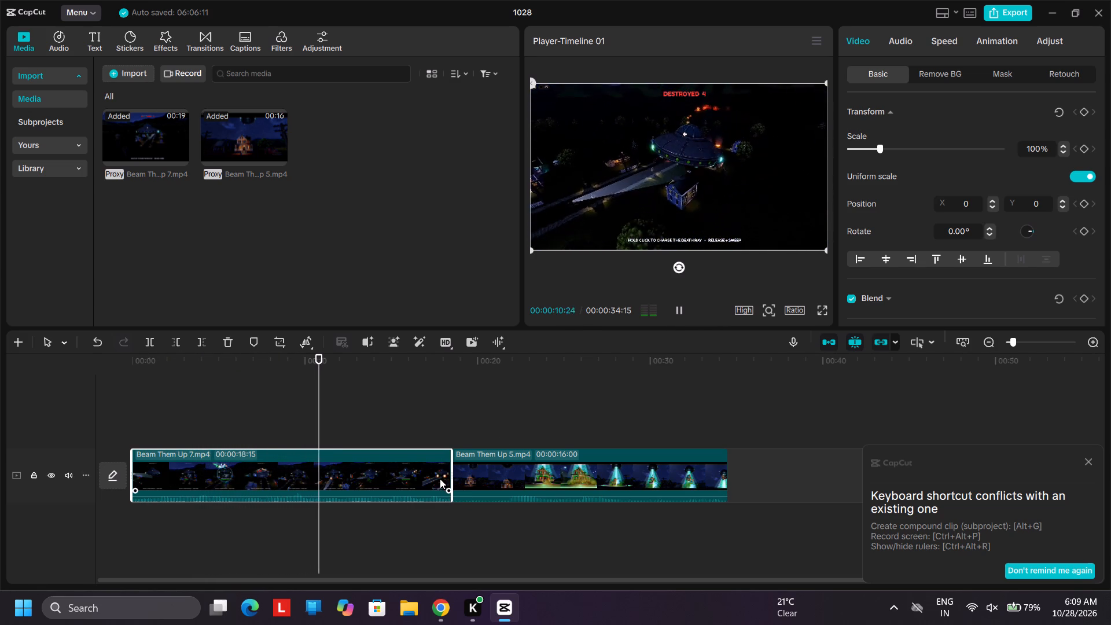
left_click_drag(348, 355, 349, 355)
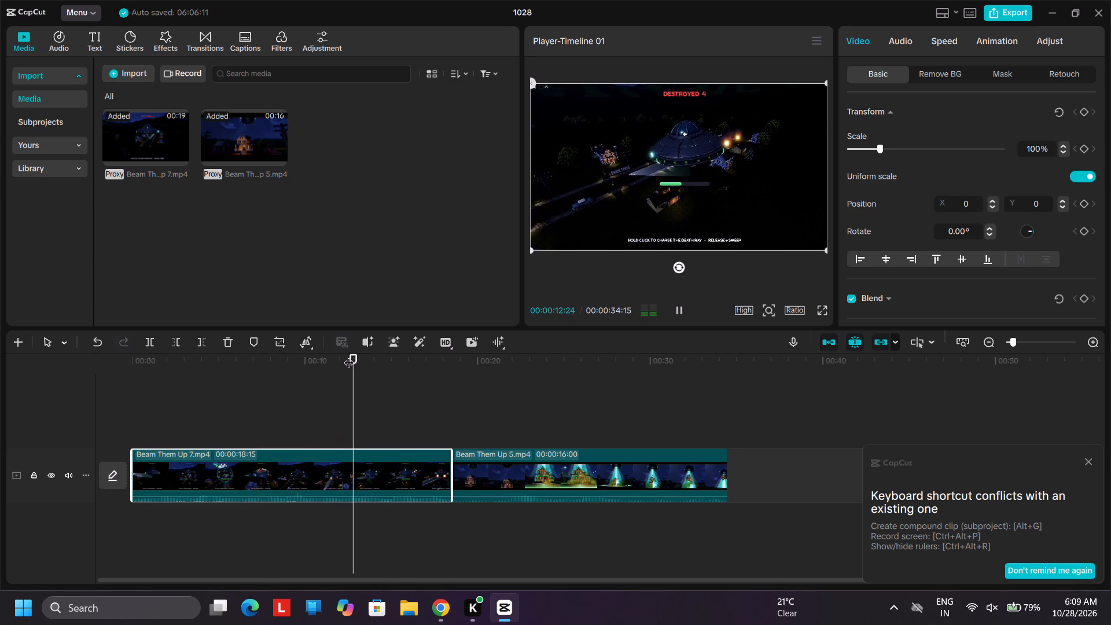
left_click_drag(349, 355, 490, 374)
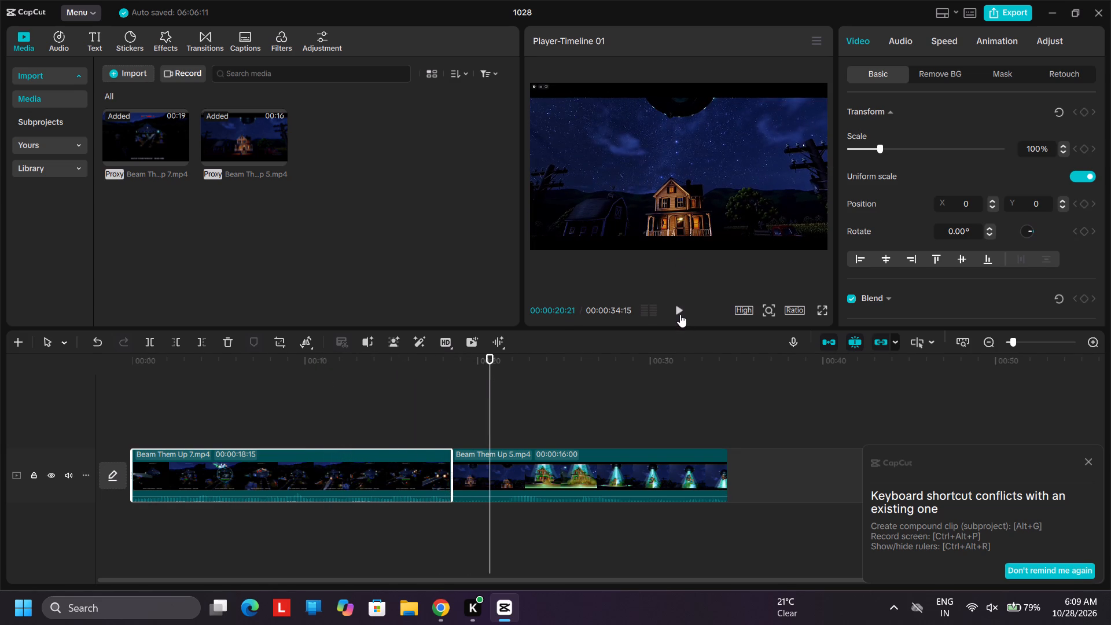
left_click(680, 313)
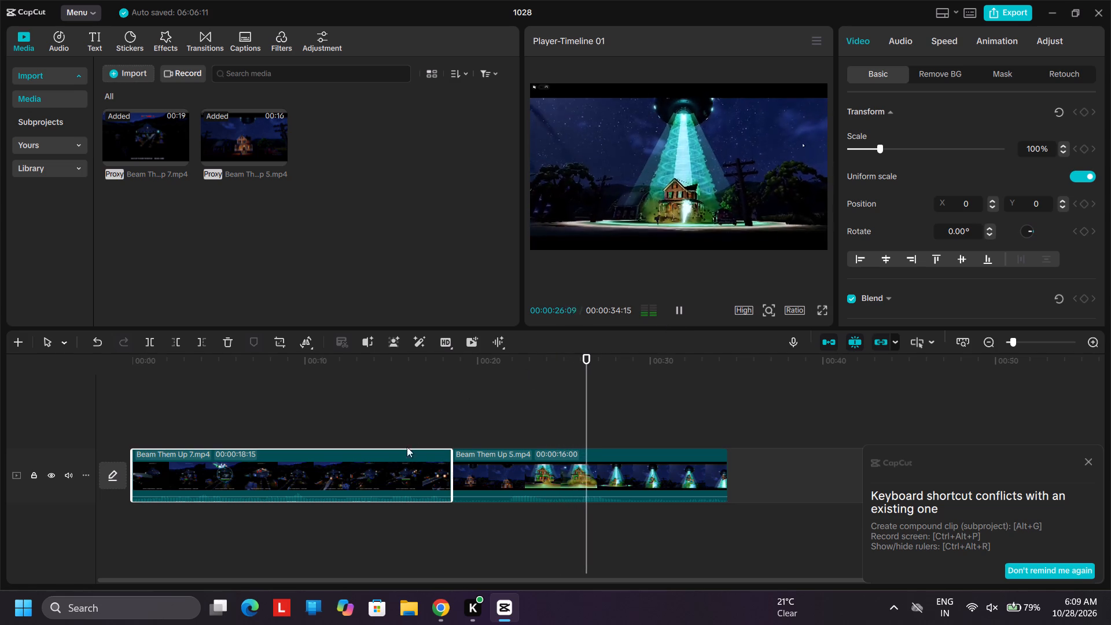
Reorder the timeline so the Beam Them Up 5 clip comes first, followed directly by the Beam Them Up 7 clip.
left_click_drag(509, 468, 189, 428)
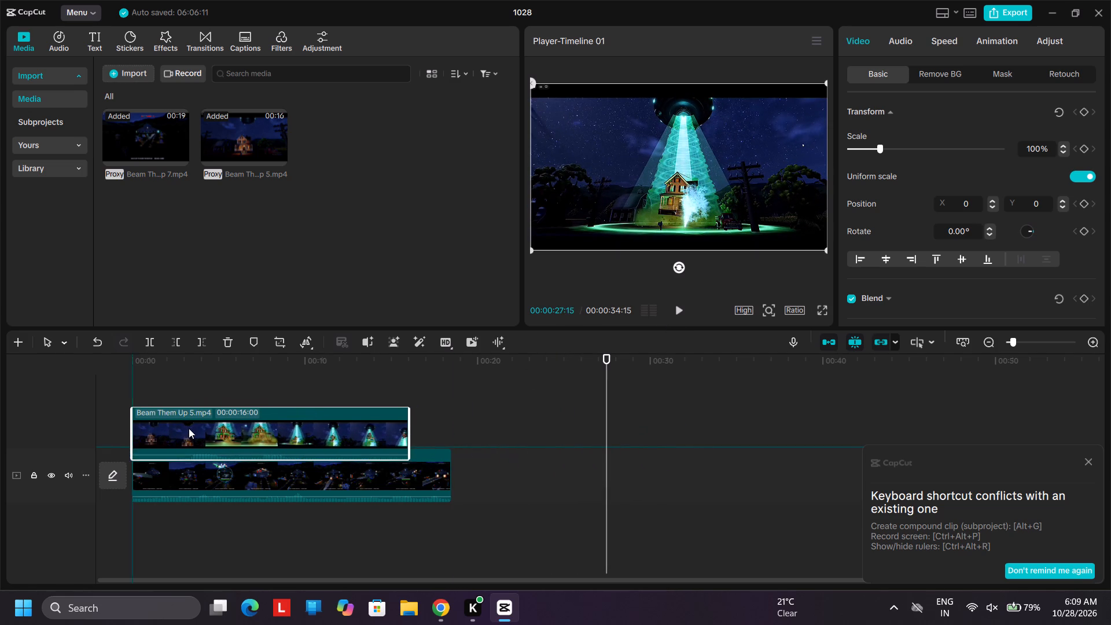
left_click_drag(189, 428, 183, 442)
left_click_drag(290, 475, 504, 487)
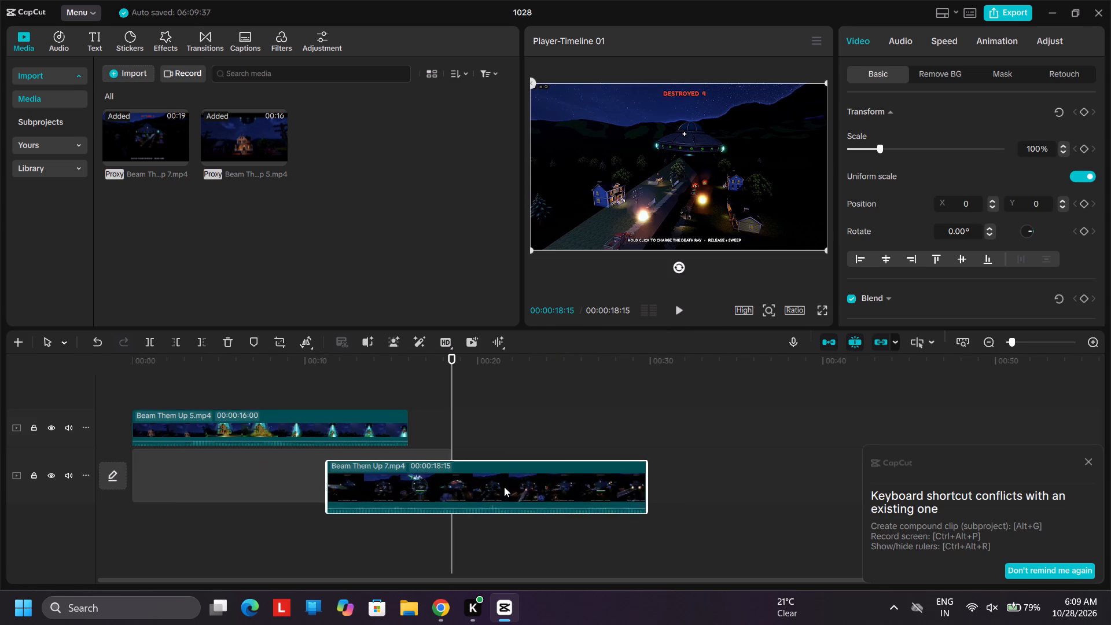
left_click_drag(504, 487, 588, 475)
left_click_drag(375, 435, 328, 462)
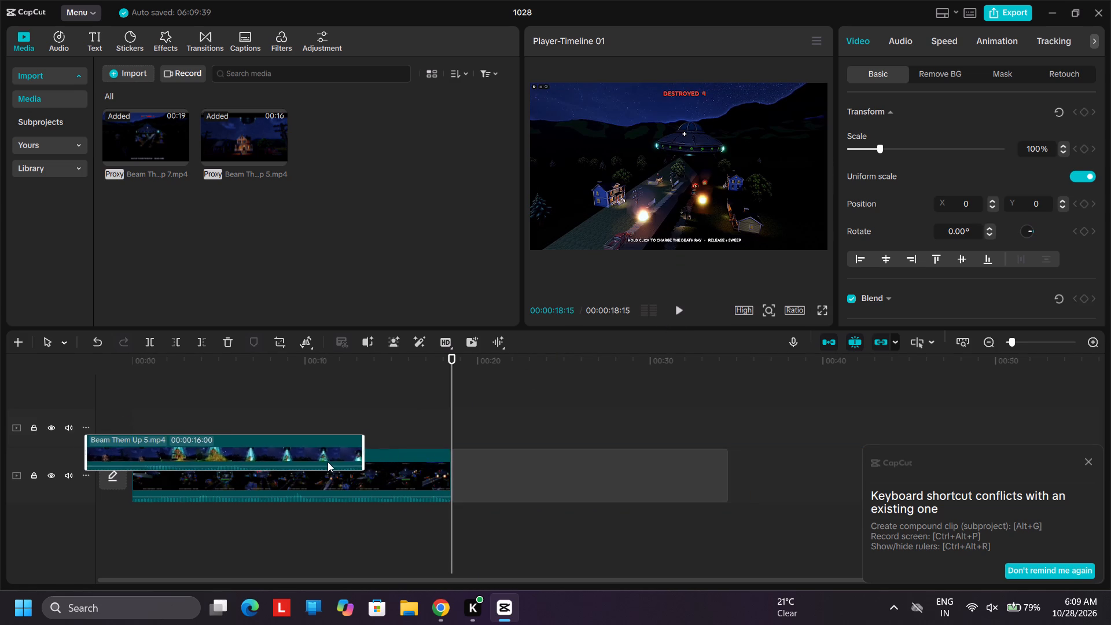
left_click_drag(328, 462, 700, 484)
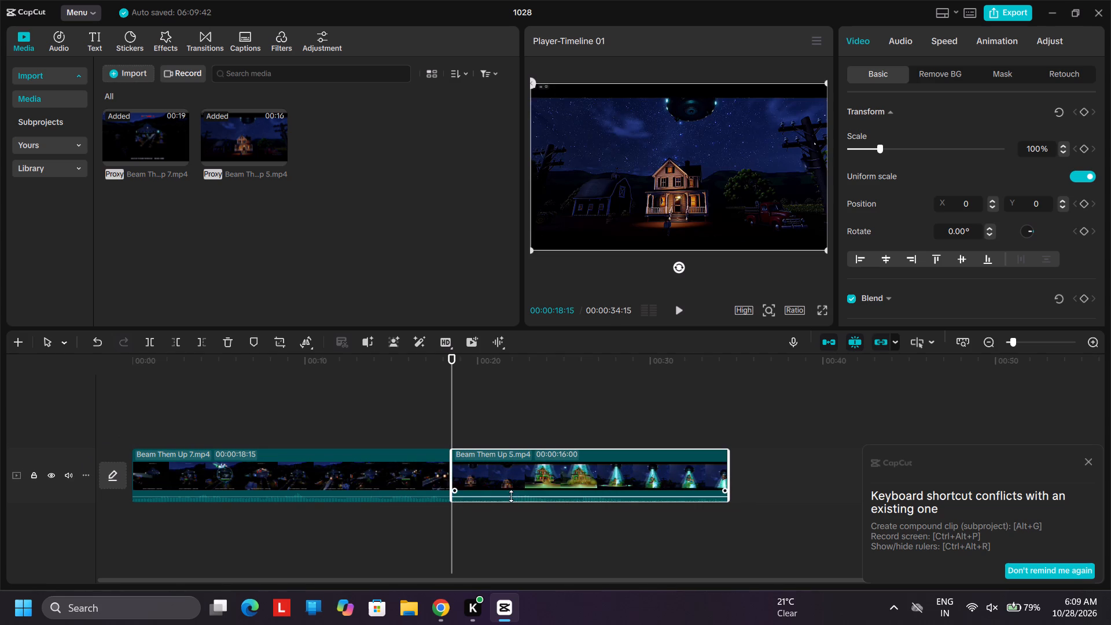
left_click_drag(415, 477, 739, 469)
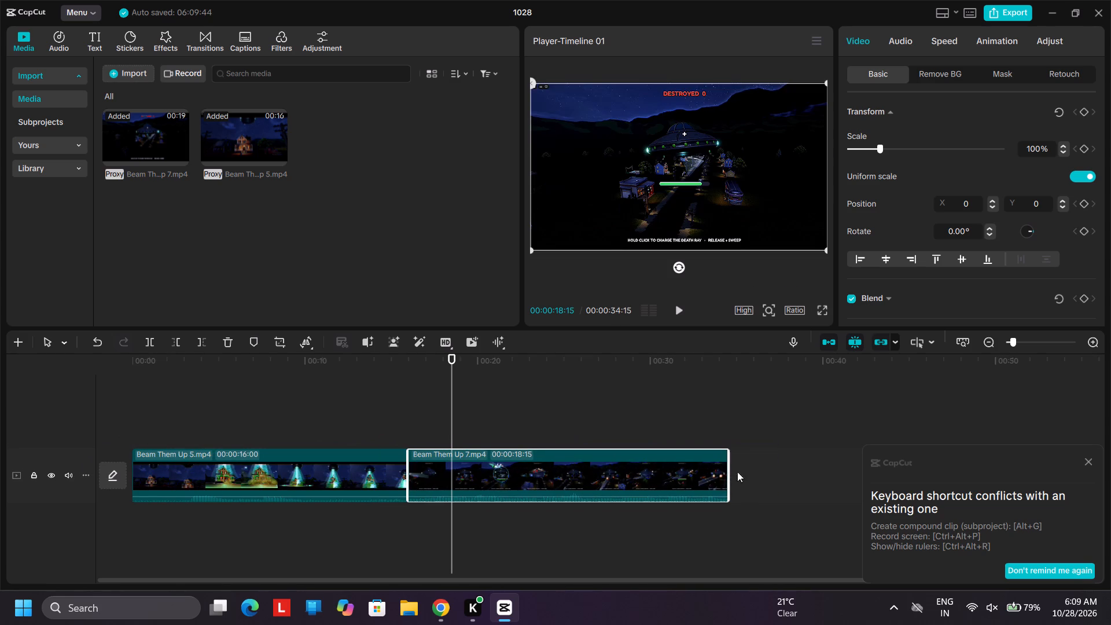
Split the Beam Them Up 5 clip at 00:00:03:11, just before the close-up of the house, and delete the opening segment.
left_click_drag(451, 357, 95, 370)
key("space")
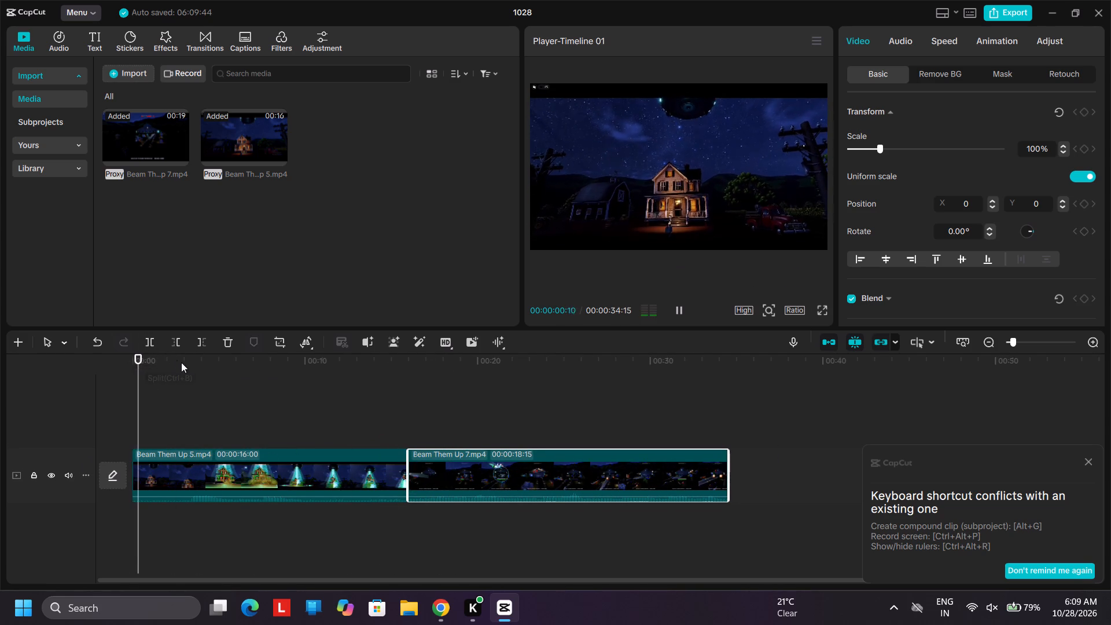
key("space")
key("space")
key("space")
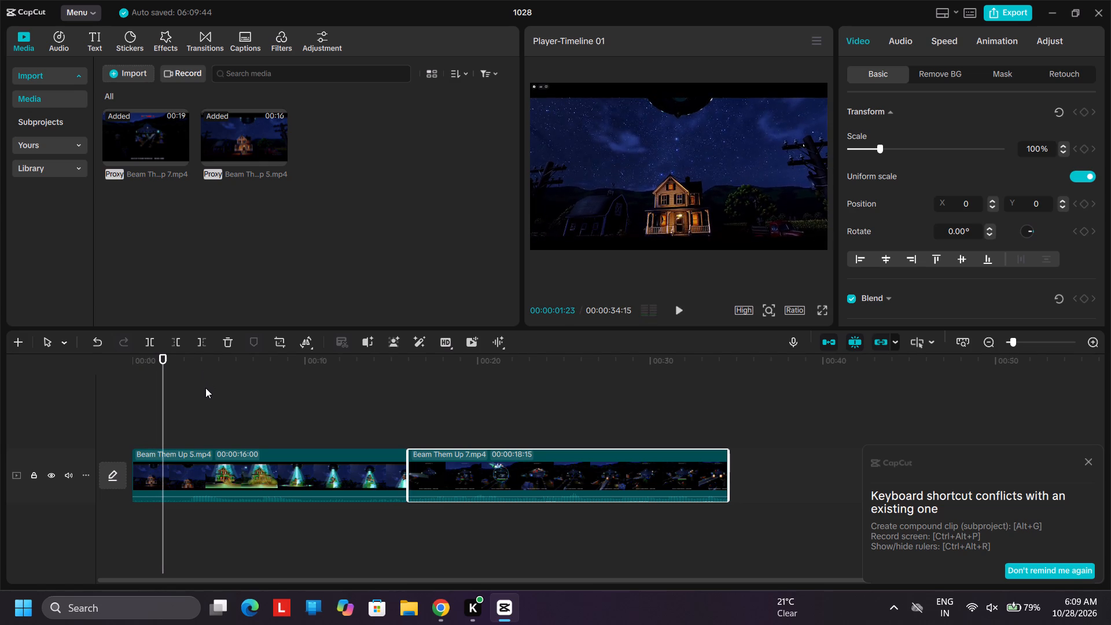
key("space")
key("space")
key("space")
key("space")
key("space")
key("space")
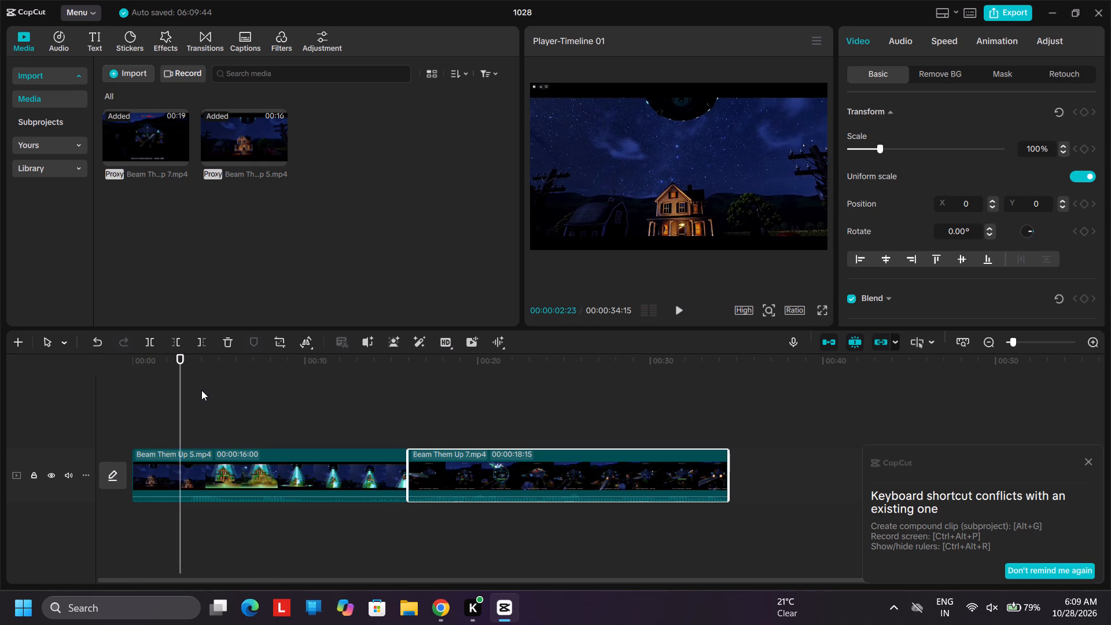
key("space")
key("space")
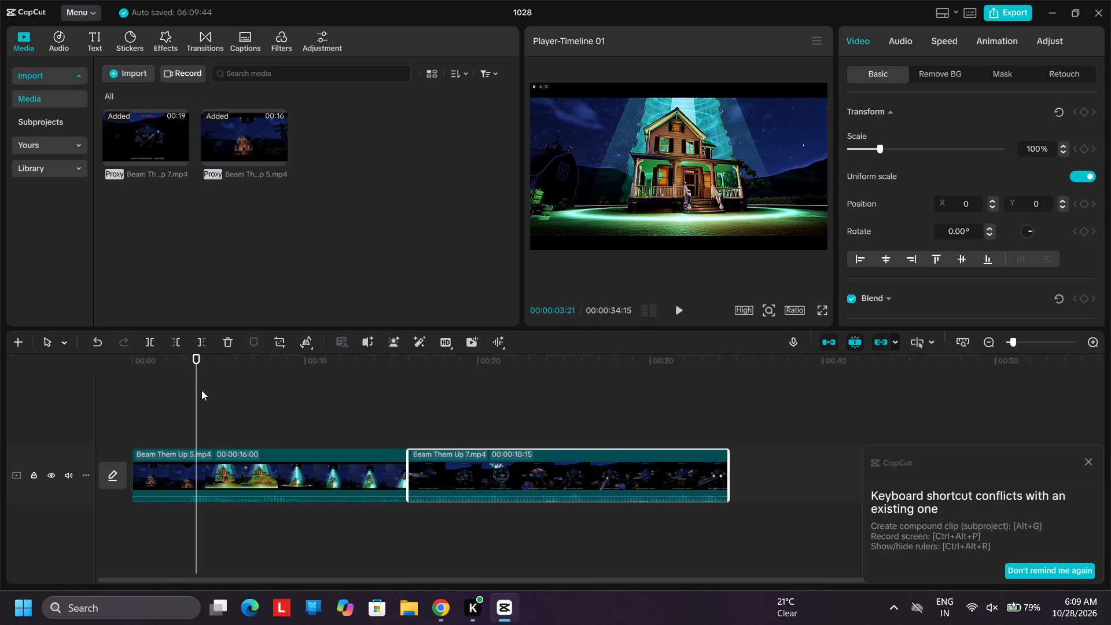
key("Left")
key("Left")
key("Left")
key("Left")
key("Left")
key("Left")
key("Left")
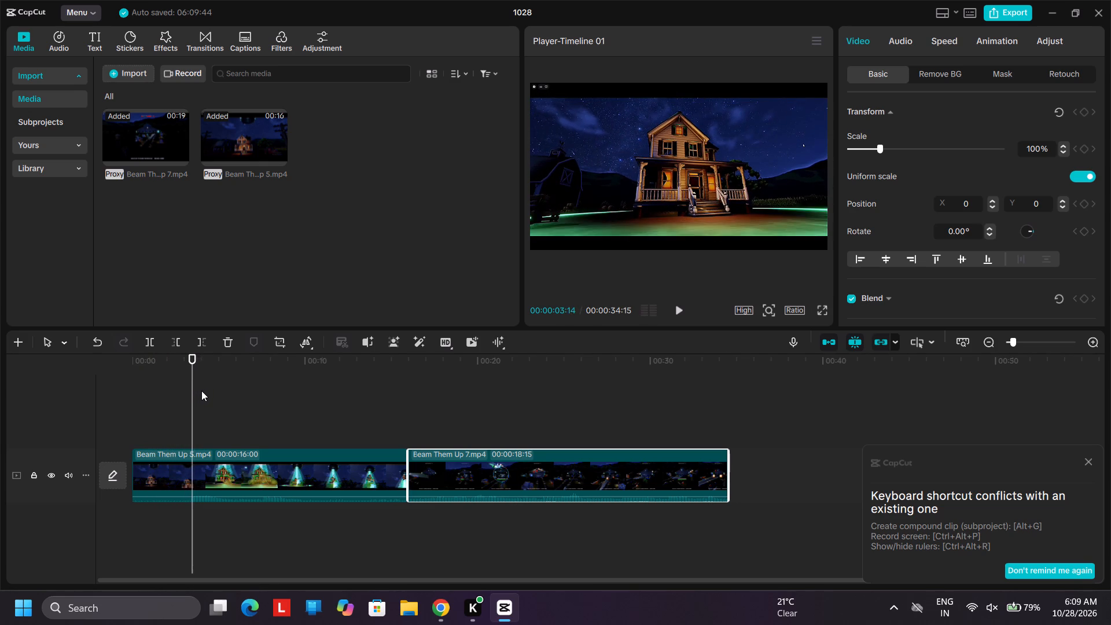
key("Left")
key("Left")
key("Left")
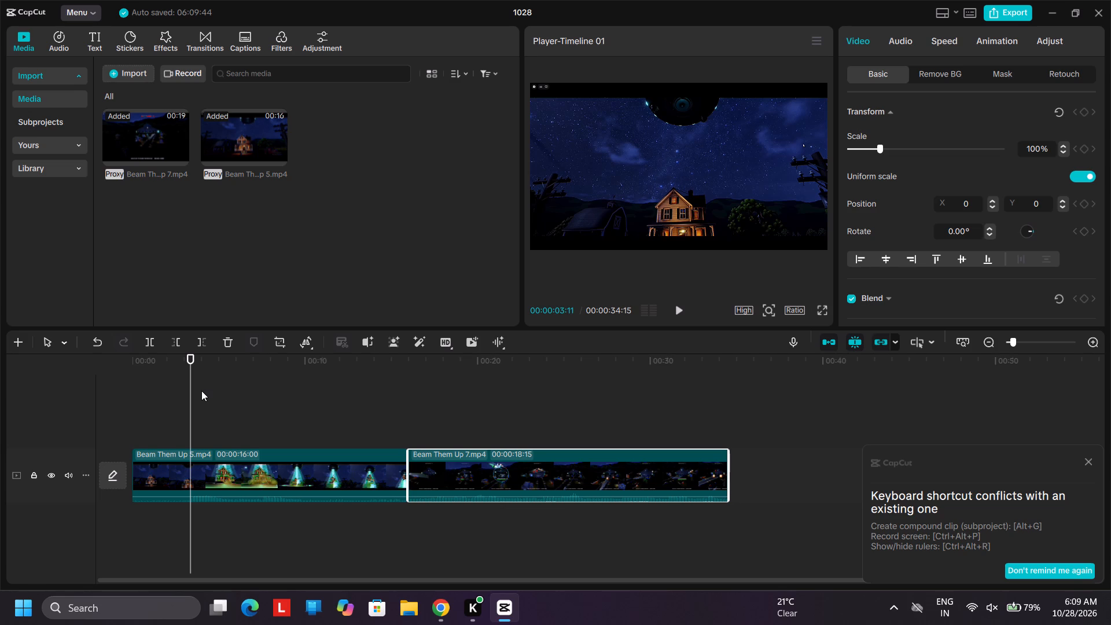
key("ctrl+b")
left_click(151, 471)
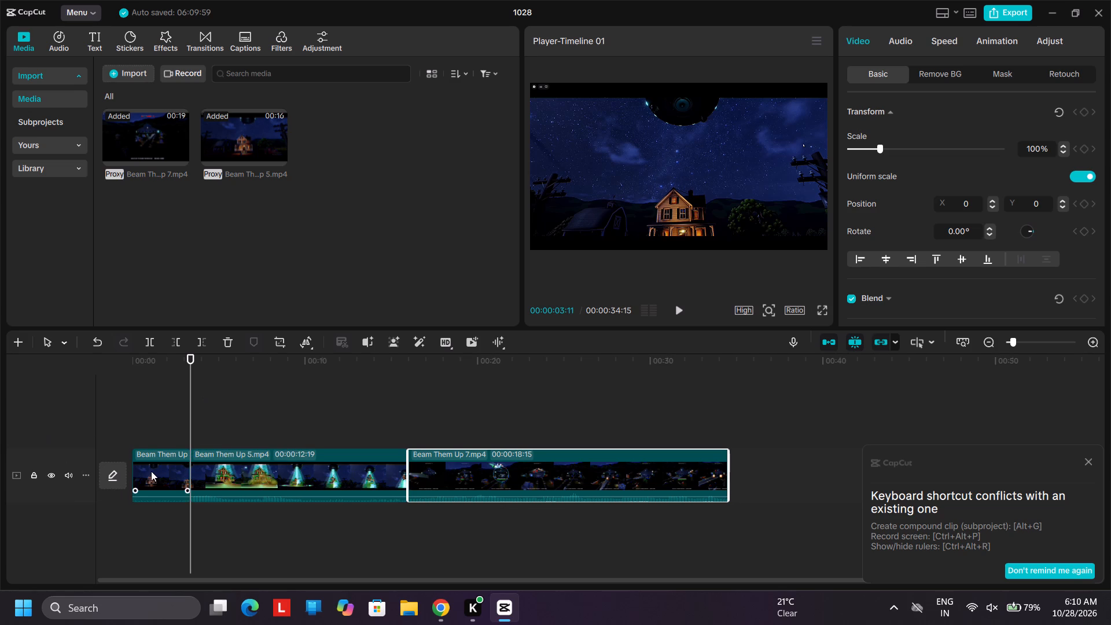
key("BackSpace")
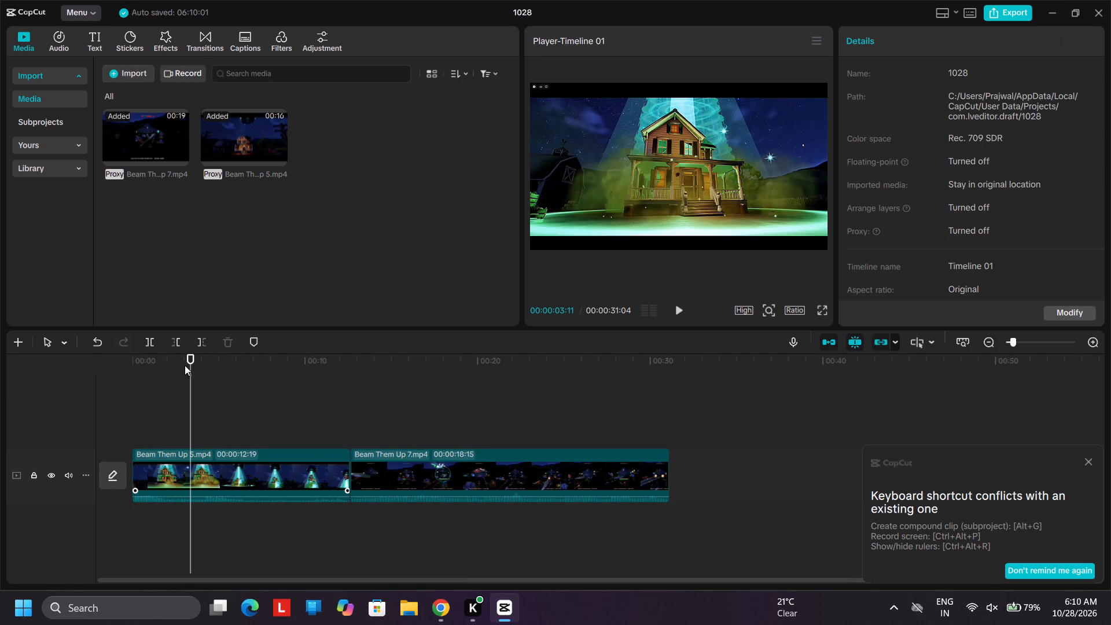
Play the timeline from the start through the Beam Them Up 5 clip and into the Beam Them Up 7 clip.
left_click_drag(190, 356, 130, 363)
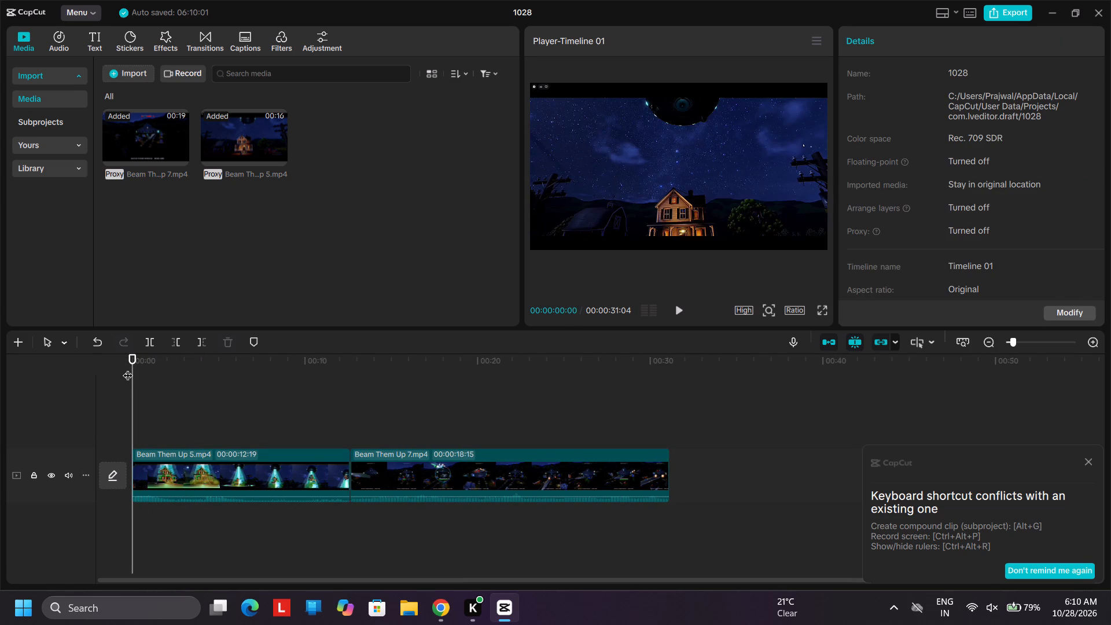
key("space")
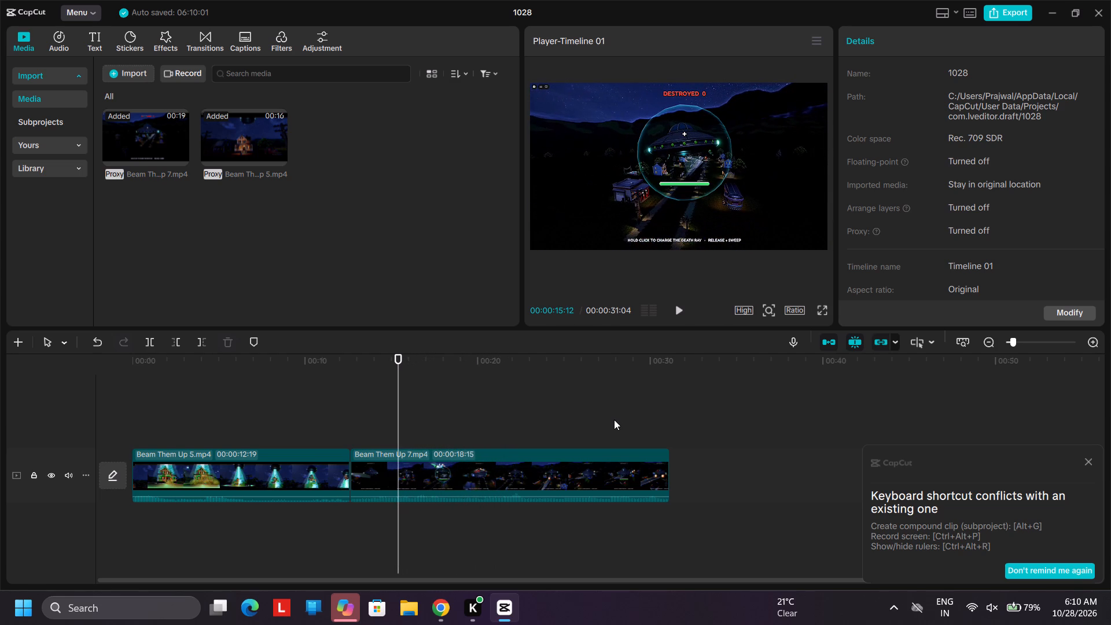
key("Right")
key("Left")
key("Left")
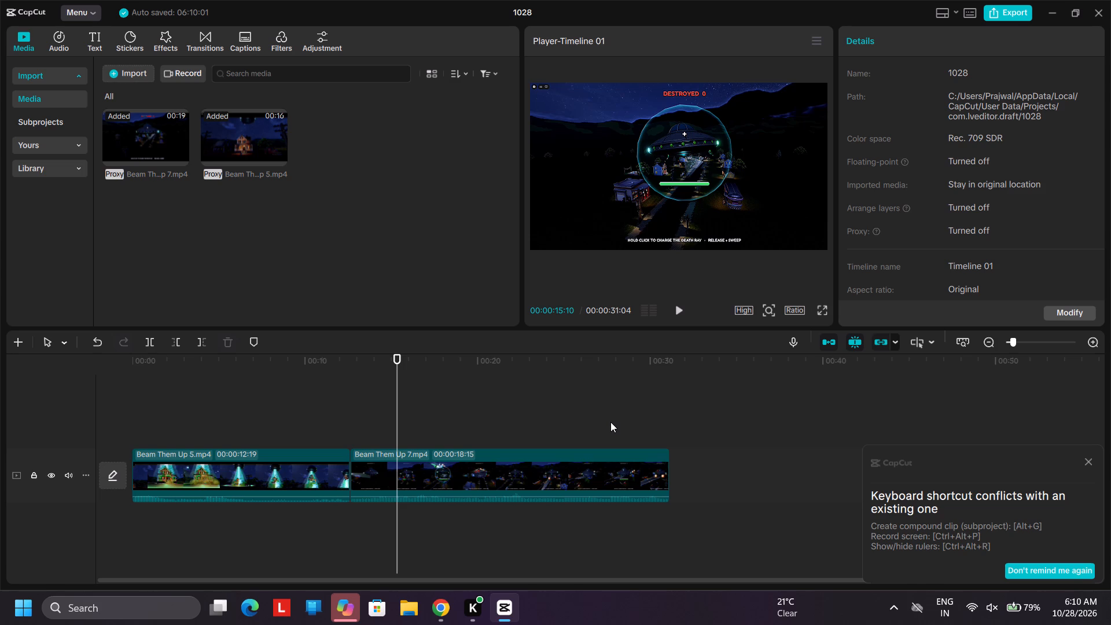
key("Right")
key("Right")
key("Right")
key("Right")
key("Right")
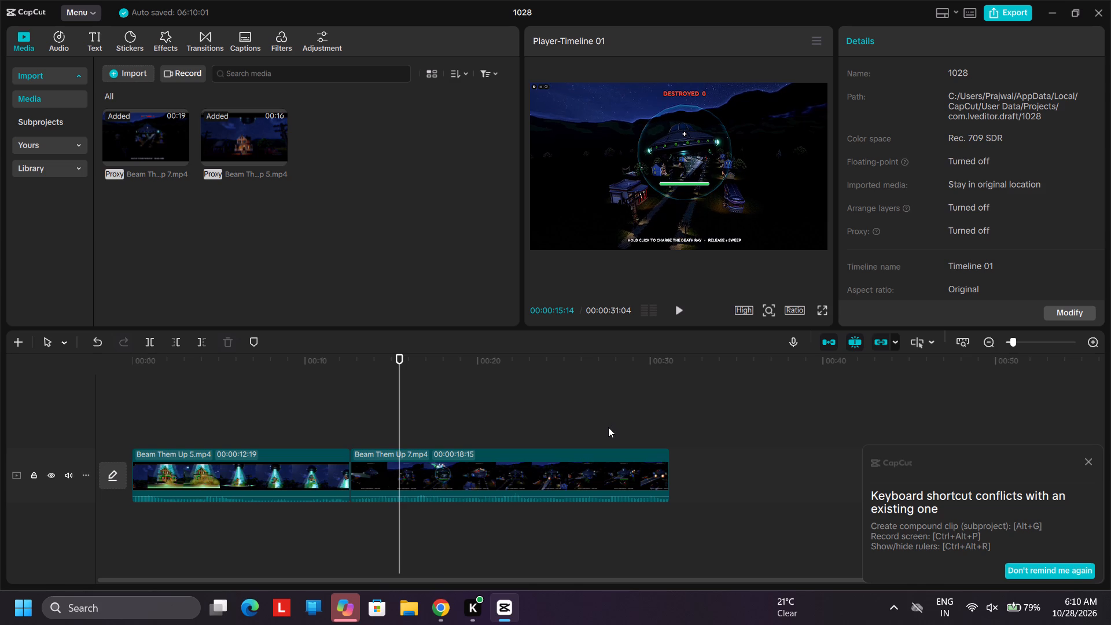
key("Right")
key("Right")
key("Right")
key("Right")
key("Right")
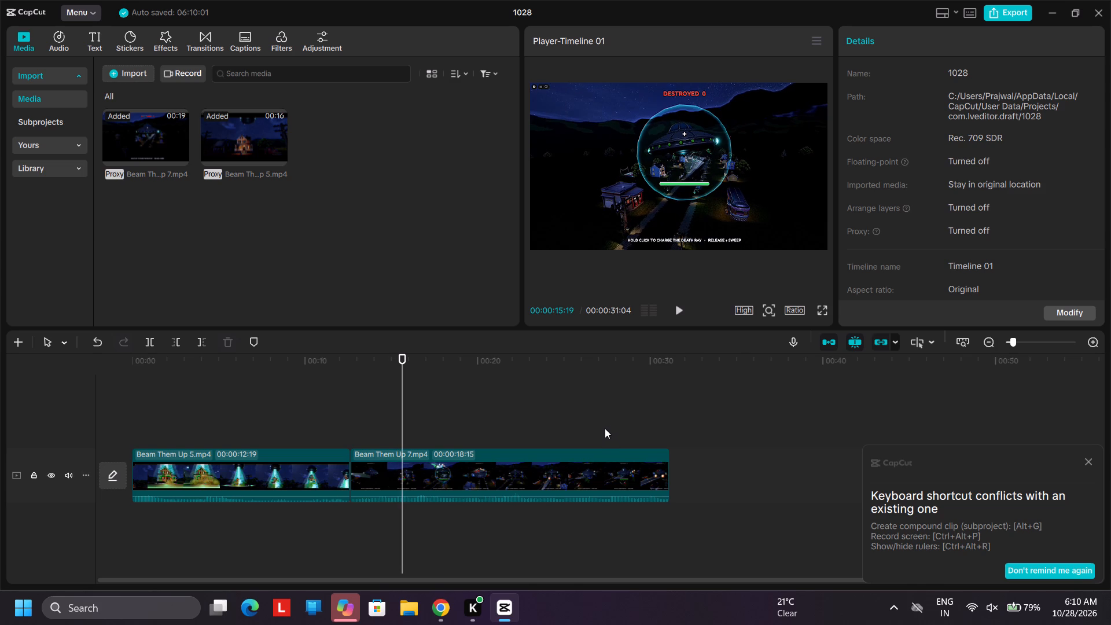
key("Right")
key("Left")
key("Left")
key("Left")
key("Left")
key("Left")
key("Left")
key("Left")
key("Left")
key("Left")
key("Left")
key("Left")
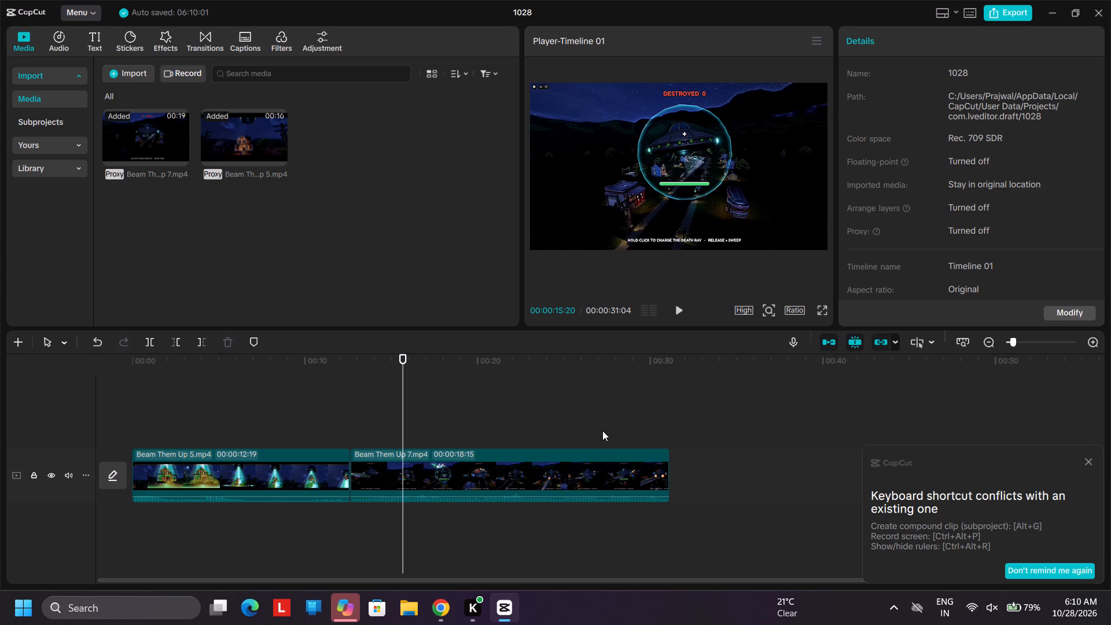
key("Left")
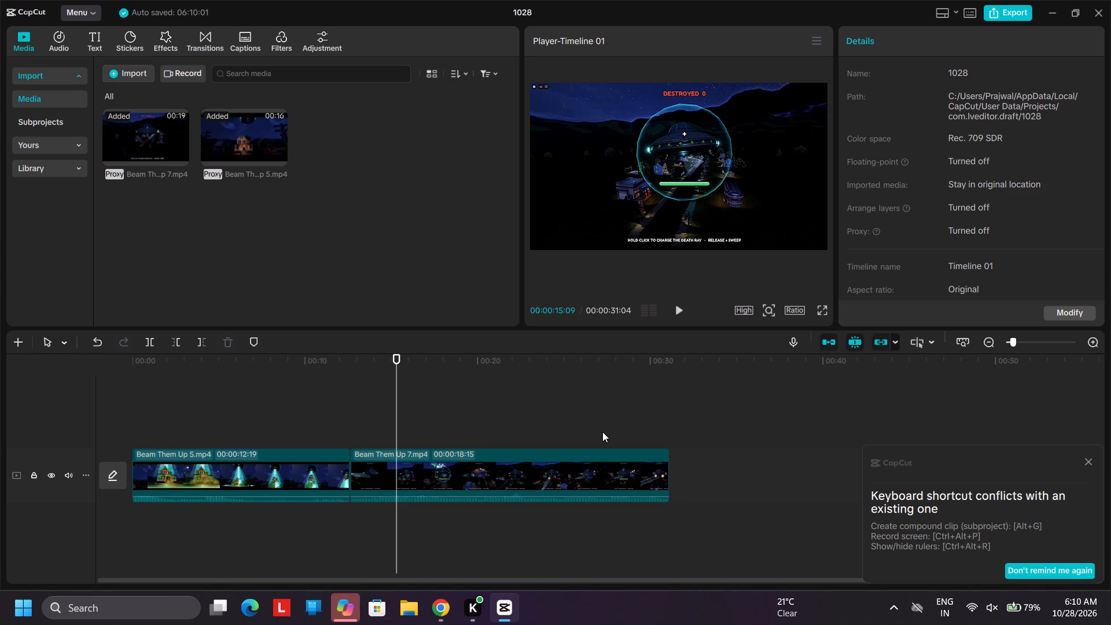
key("Left")
key("Left")
key("Left")
key("Left")
key("Left")
key("Left")
key("Left")
key("Left")
key("Left")
key("Left")
key("Left")
key("Left")
key("Left")
key("Left")
key("Left")
key("Left")
key("Left")
key("Left")
key("Left")
key("Left")
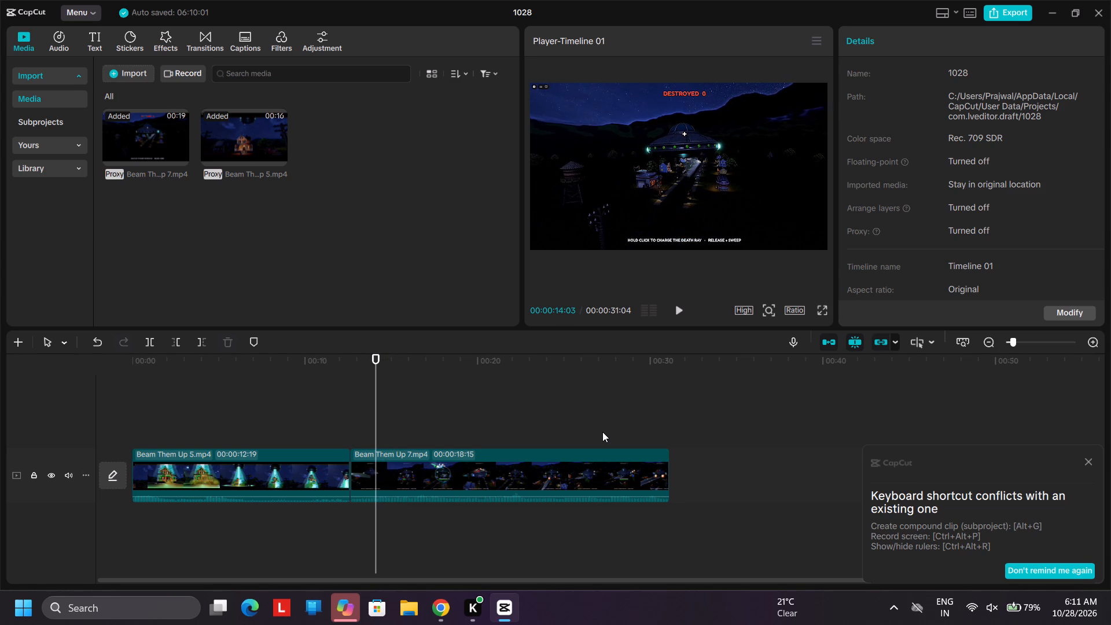
key("Right")
key("Right")
key("Right")
key("Right")
key("Right")
key("Right")
key("Right")
key("Right")
key("Right")
key("Right")
key("Right")
key("Right")
key("Right")
key("Right")
key("Right")
key("Right")
key("Right")
key("Right")
key("Right")
key("Right")
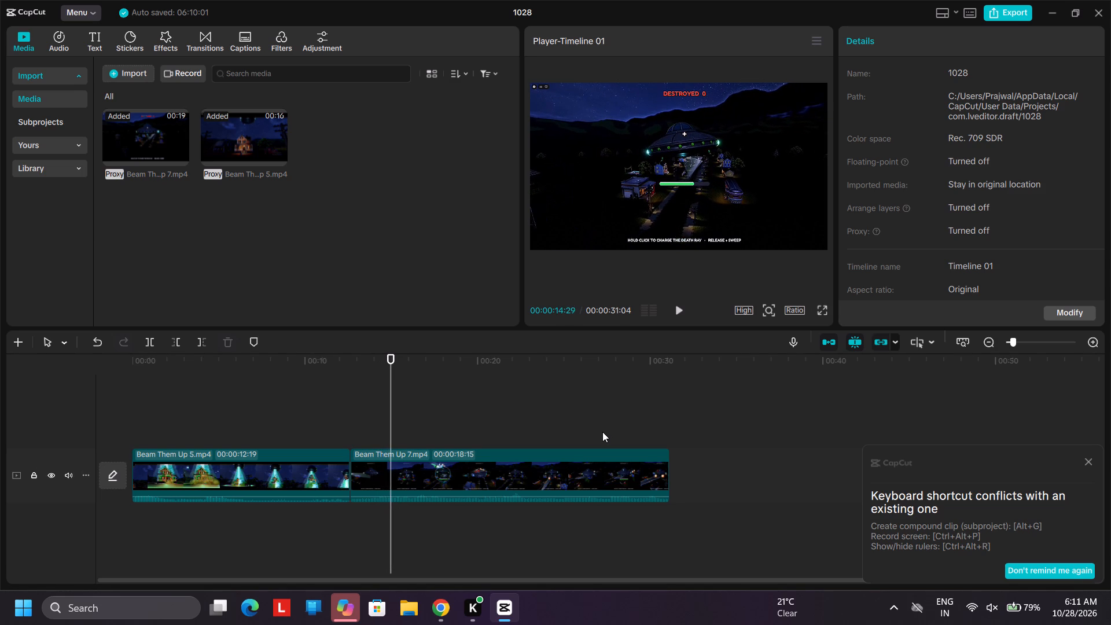
key("Right")
key("Right")
key("Right")
key("Right")
key("Right")
key("Right")
key("Right")
key("Right")
key("Right")
key("Right")
key("Right")
key("Right")
key("Right")
key("Right")
key("Right")
key("Right")
key("Right")
key("Right")
key("Right")
key("Right")
key("Right")
key("Right")
key("Right")
key("Right")
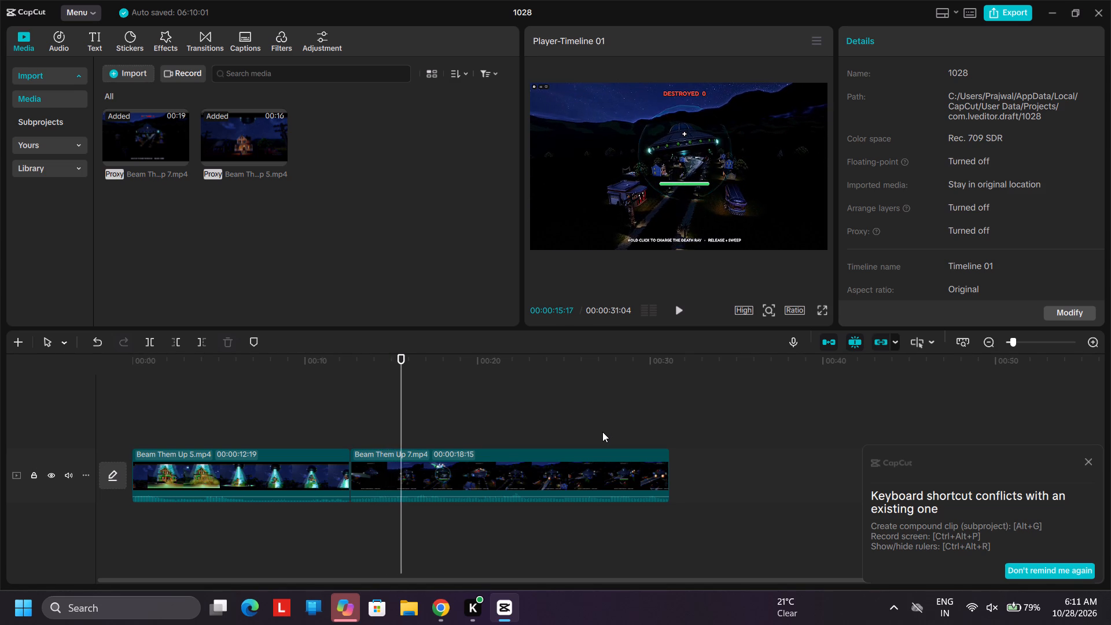
key("Right")
key("Right")
key("Right")
key("Right")
key("Right")
key("Right")
key("Right")
key("Right")
key("Right")
key("Right")
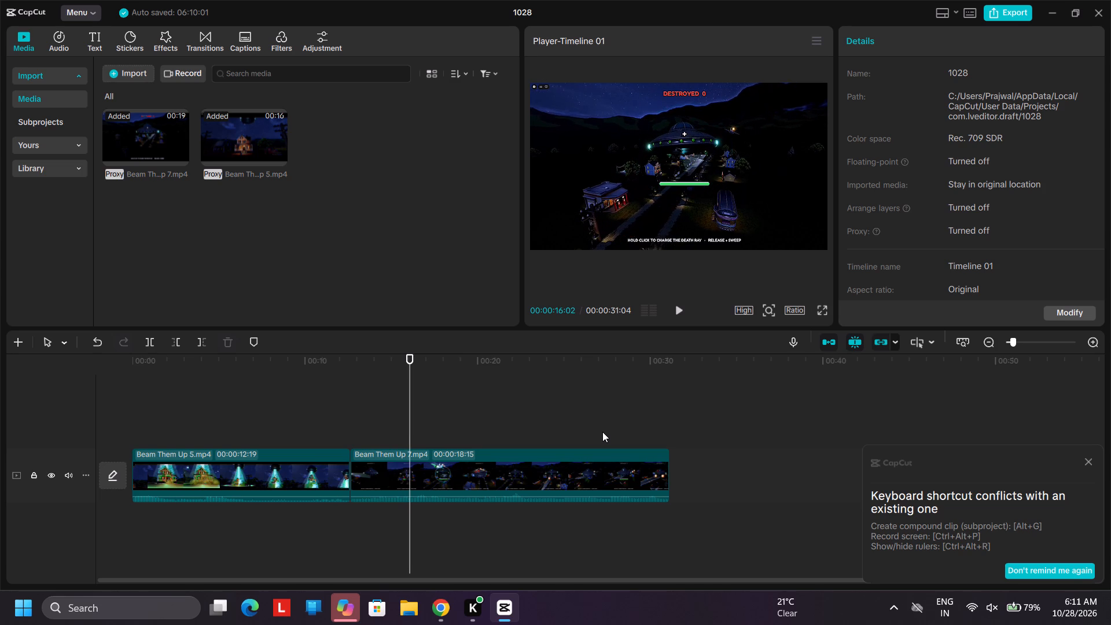
key("Left")
Split the Beam Them Up 7 clip at 00:00:27:07.
left_click(602, 432)
key("ctrl+b")
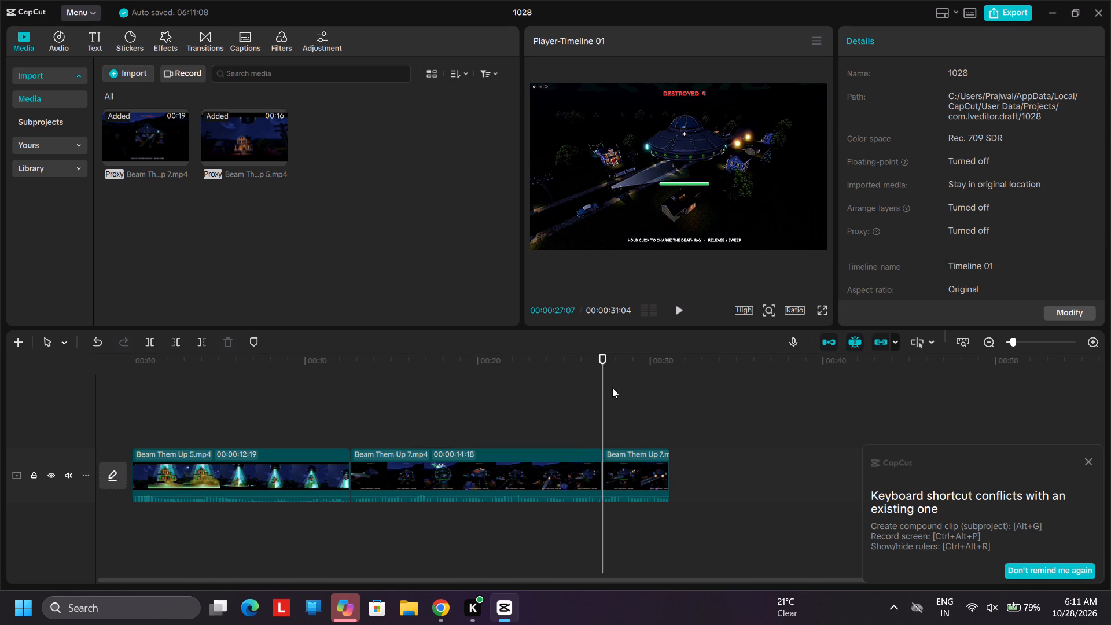
Split the Beam Them Up 7 clip at 00:00:15:28, near the end of the first death ray charge, and delete its opening segment.
left_click_drag(603, 357, 400, 369)
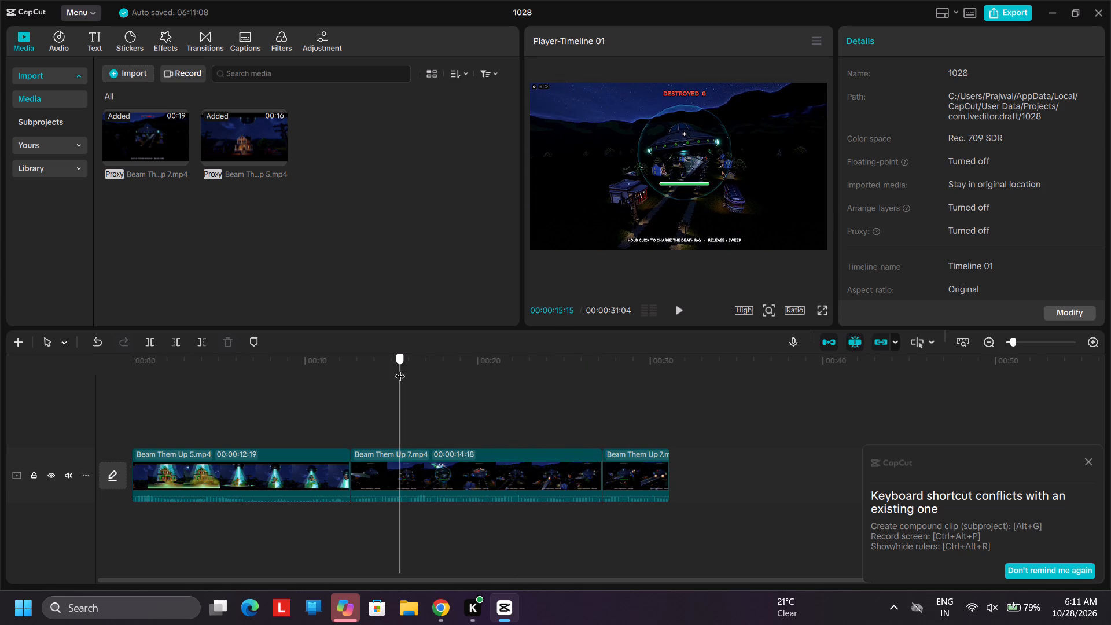
left_click_drag(400, 369, 407, 370)
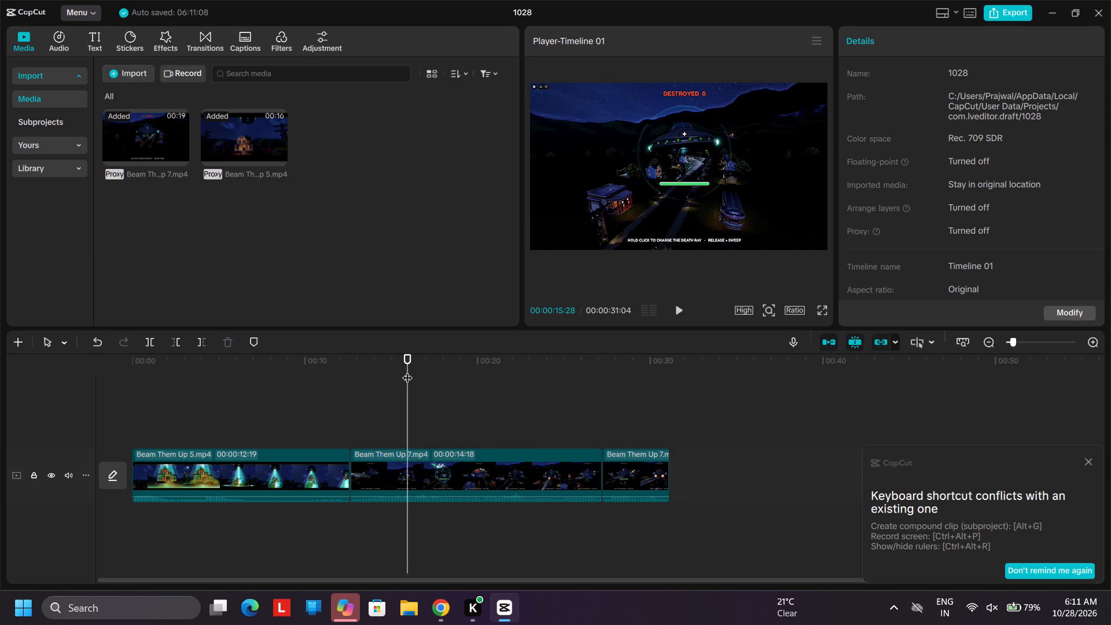
key("ctrl+b")
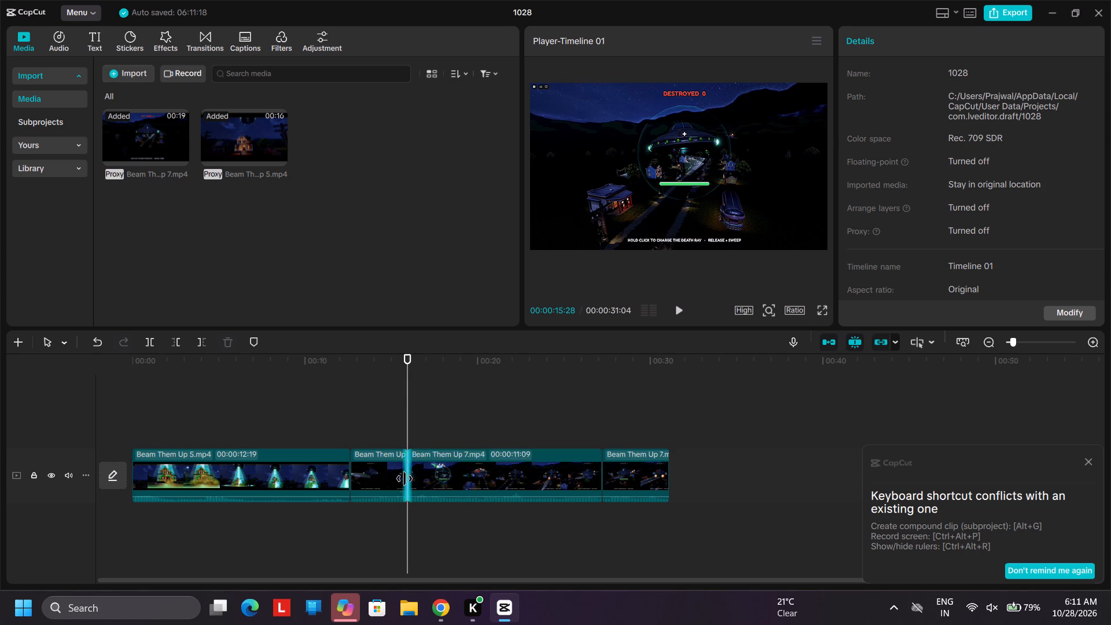
left_click(382, 491)
key("BackSpace")
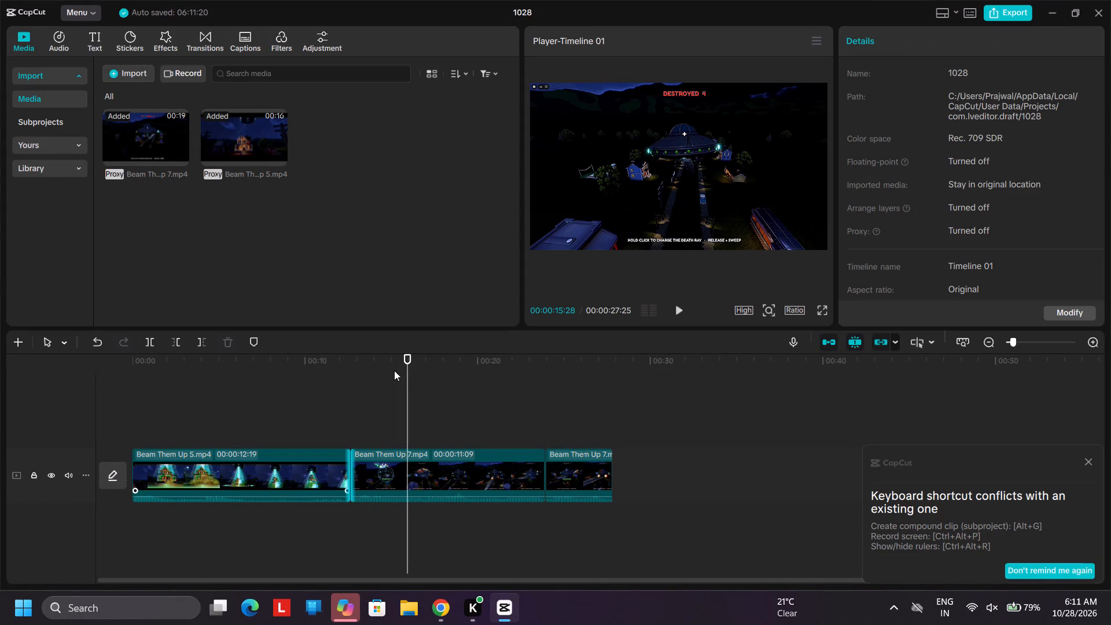
Play the first Beam Them Up 7 segment from near its start, and check the frames following the first death ray attack.
left_click_drag(407, 355, 357, 372)
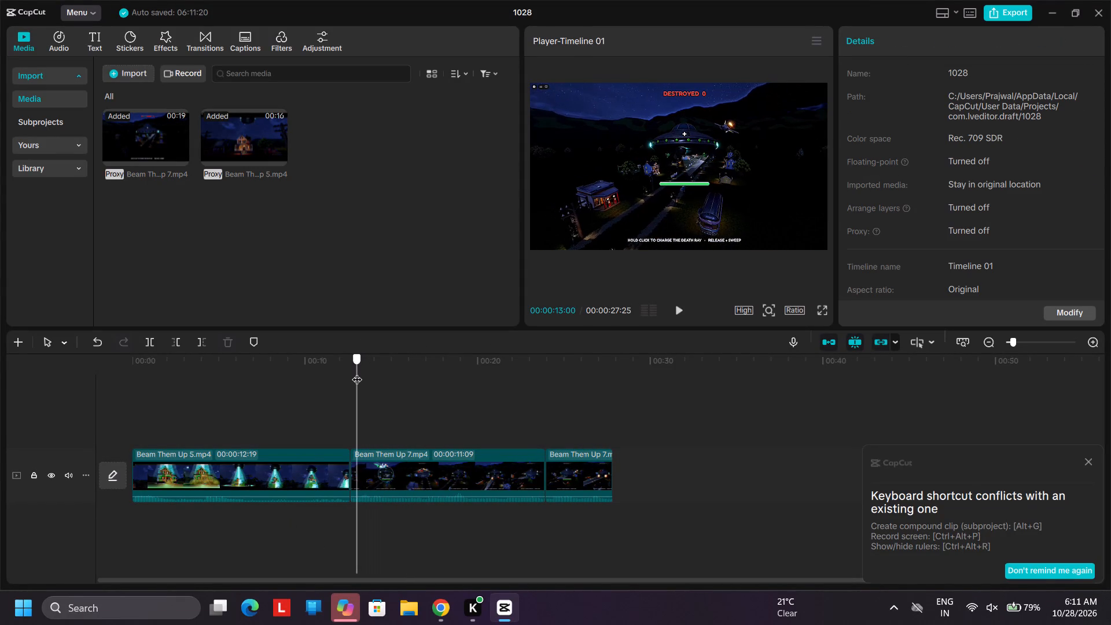
left_click_drag(357, 372, 355, 374)
scroll(356, 374, "up", 1)
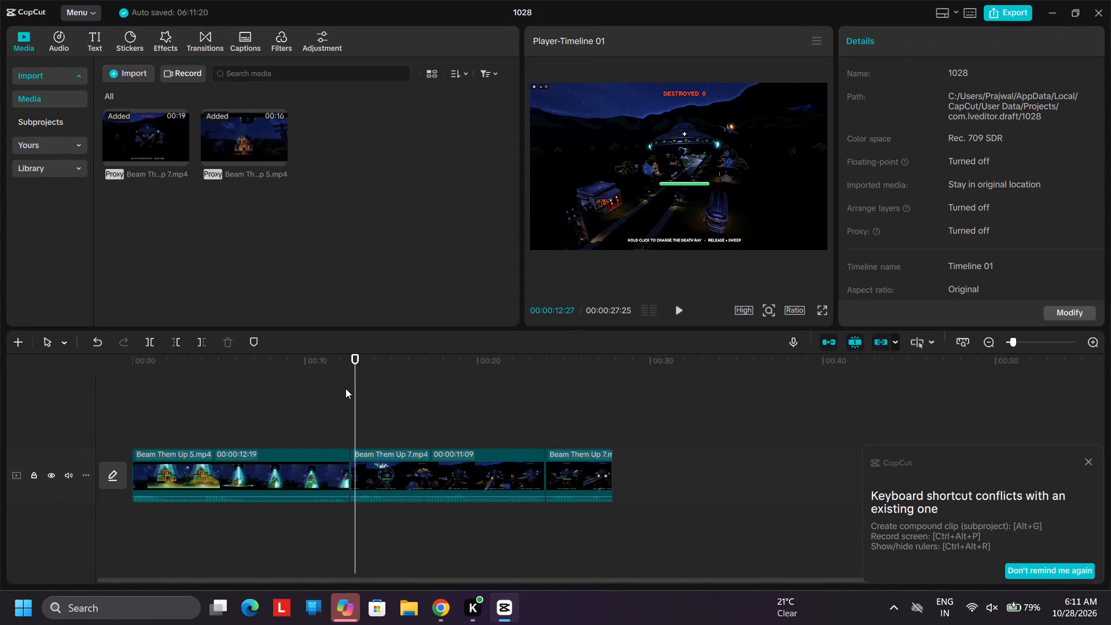
key("space")
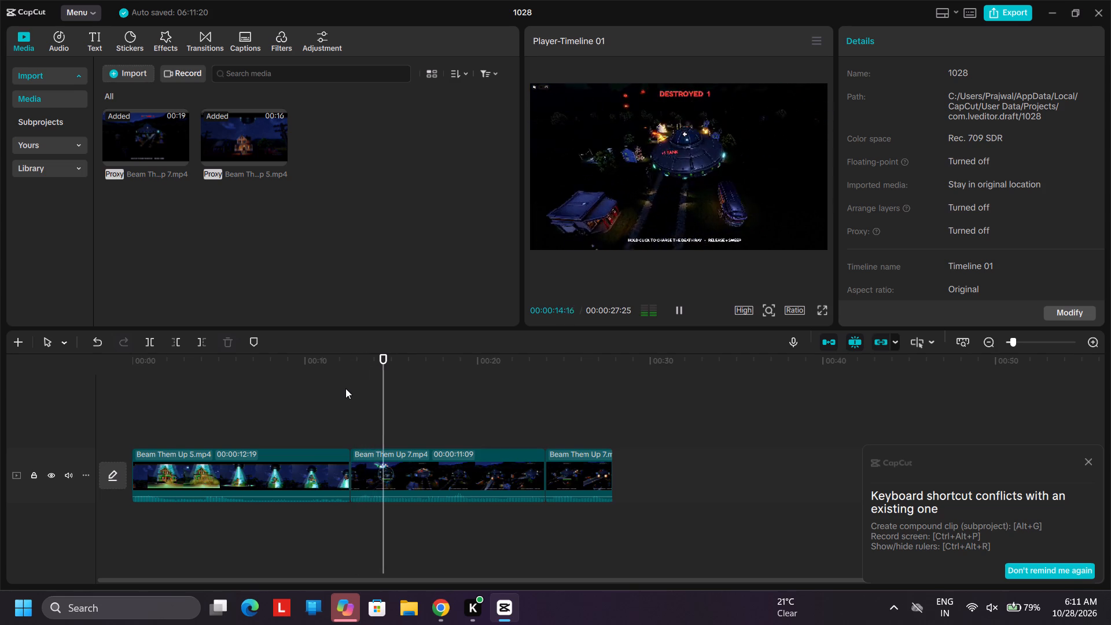
key("space")
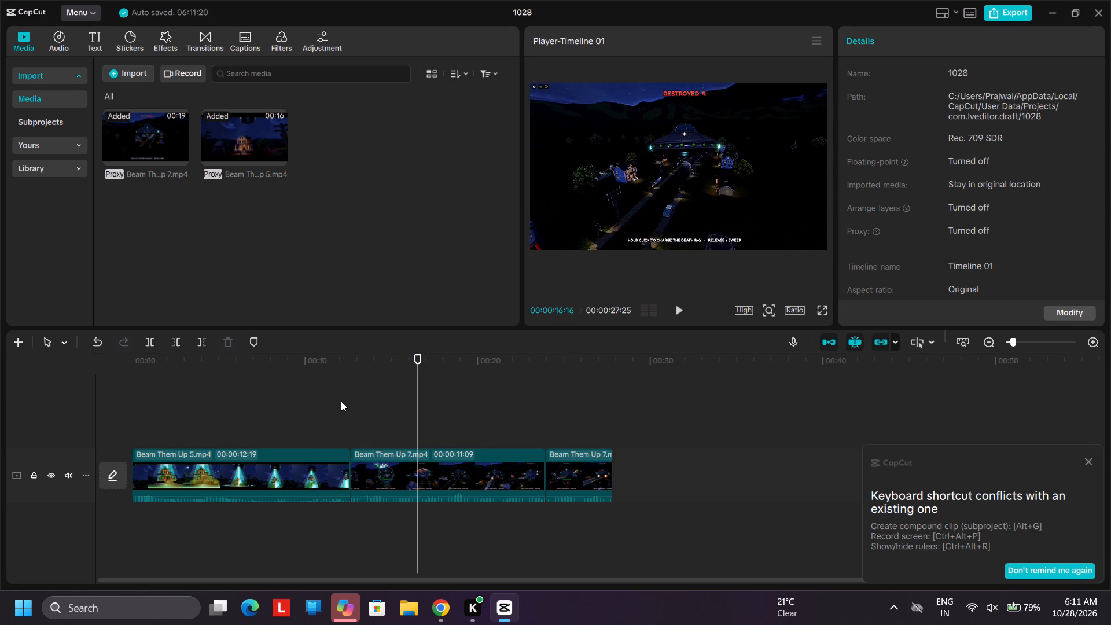
key("Left")
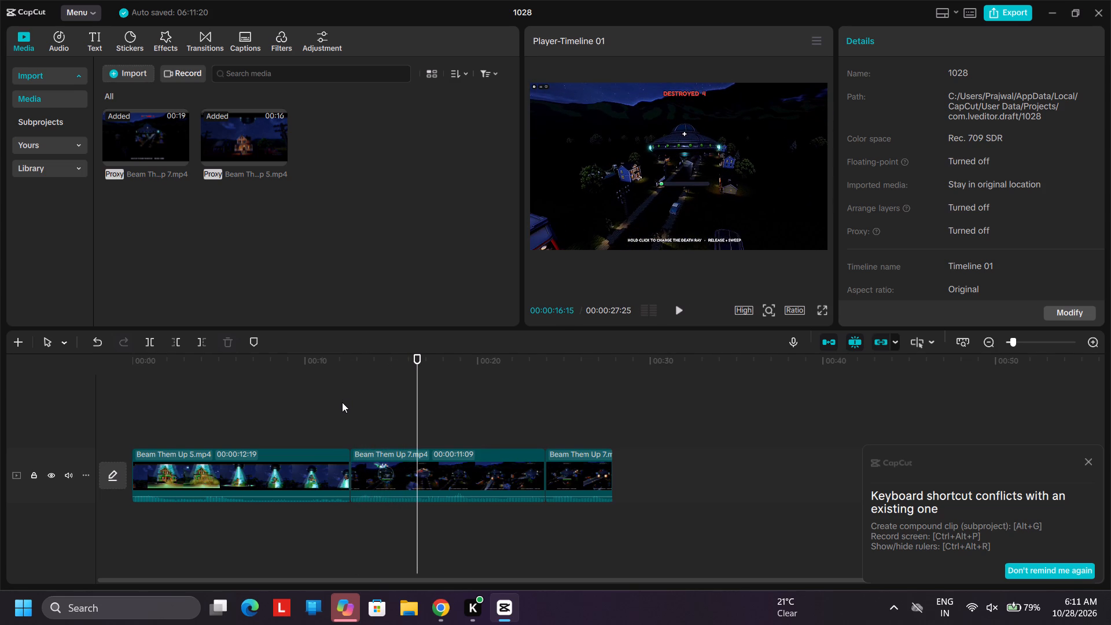
key("Left")
key("Right")
key("Right")
key("Right")
key("Right")
key("Right")
key("Right")
key("Right")
key("Right")
key("Right")
key("Right")
key("Right")
key("Right")
key("Right")
key("Right")
key("Right")
key("Right")
key("Right")
key("Right")
key("Right")
key("Right")
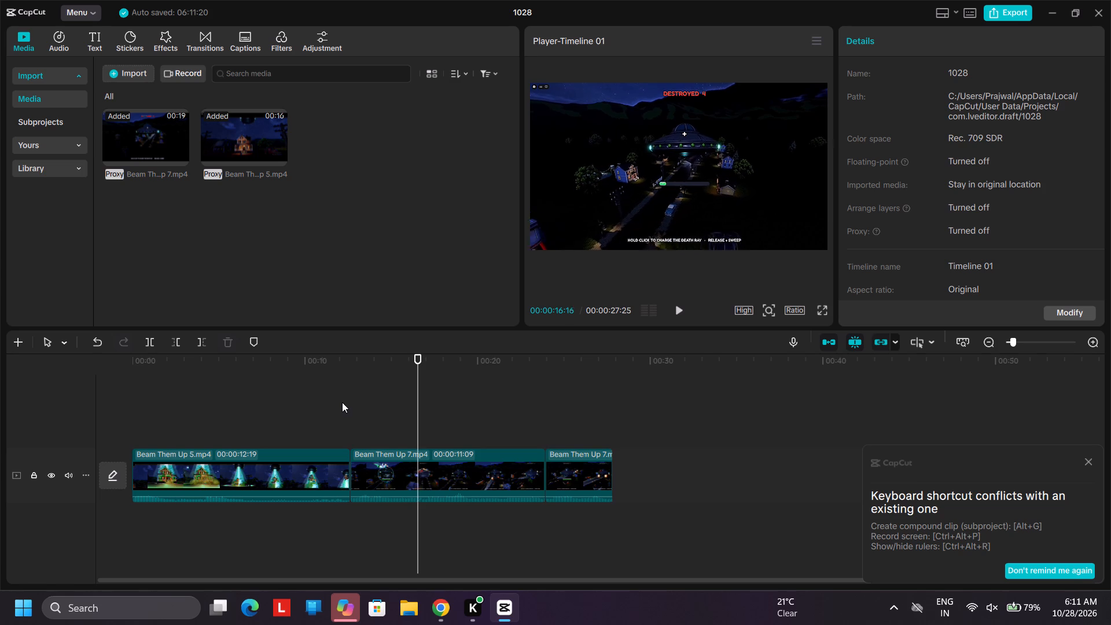
Trim the end of the first Beam Them Up 7 segment back to 00:00:17:14, keeping the last segment directly after it.
left_click(520, 472)
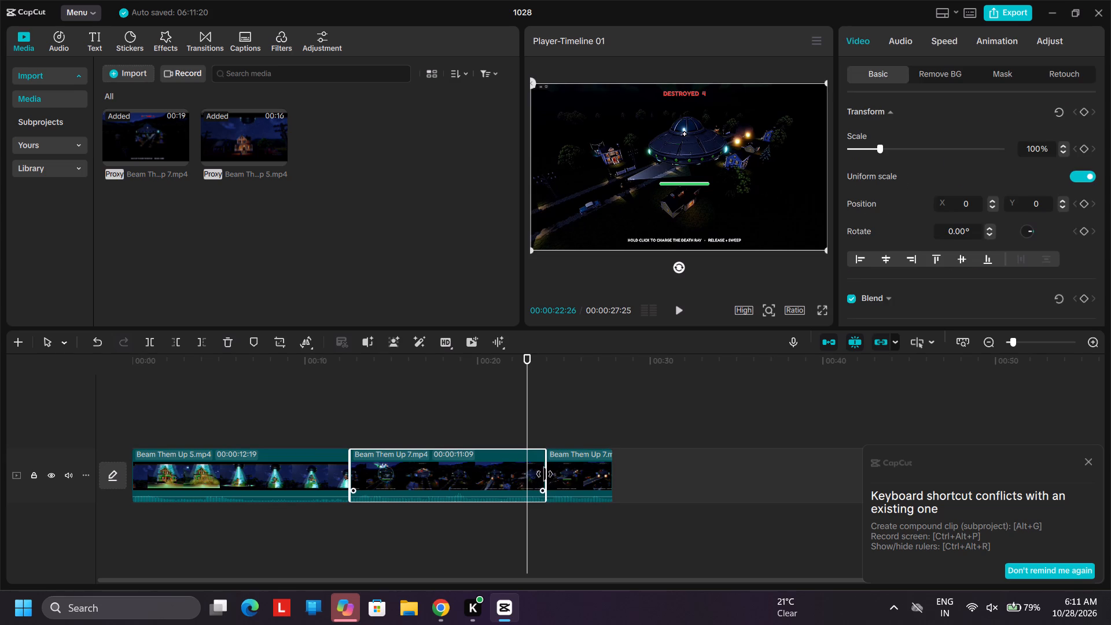
left_click_drag(544, 473, 463, 481)
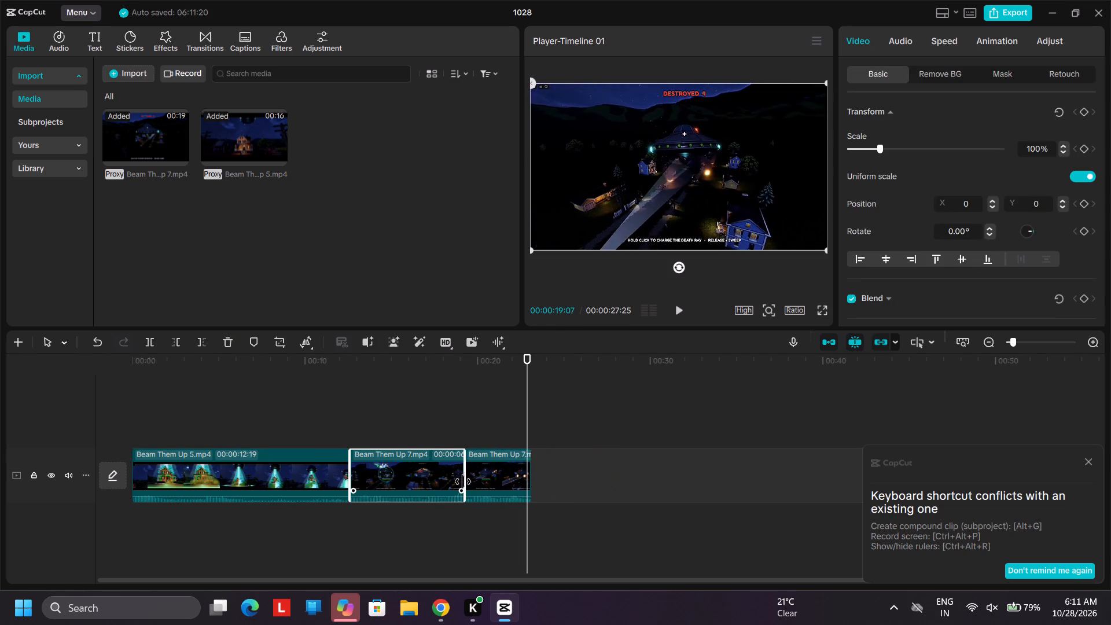
left_click_drag(463, 481, 432, 481)
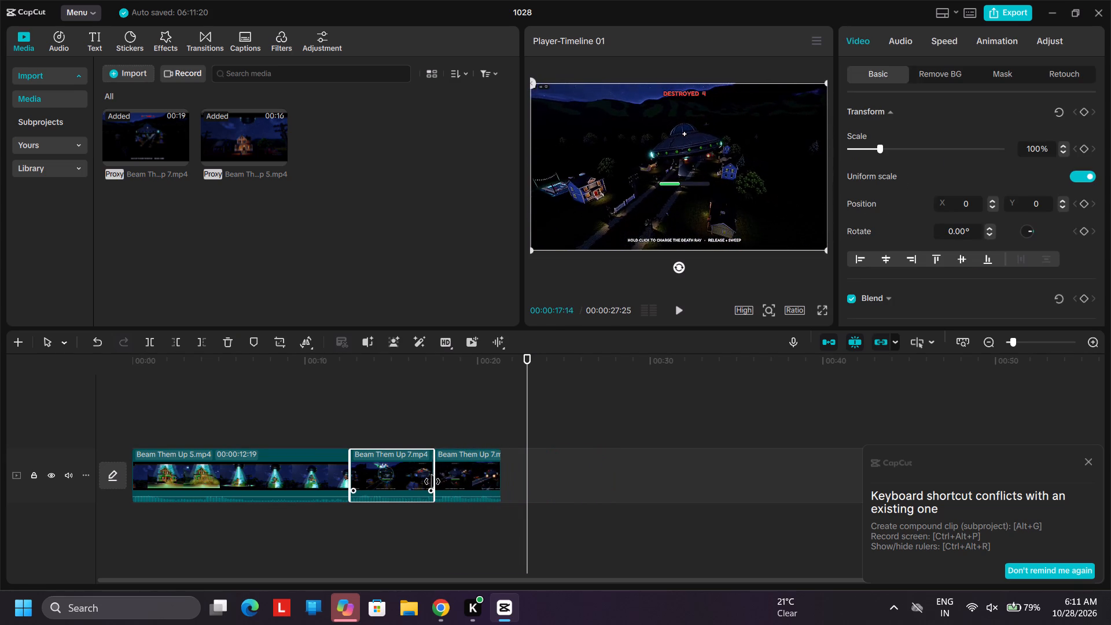
left_click_drag(432, 481, 432, 481)
Import the Untitled - DJ DELDUBAI MP3 from Downloads and place it beneath the video clips, starting at the beginning of the timeline.
left_click_drag(500, 358, 345, 374)
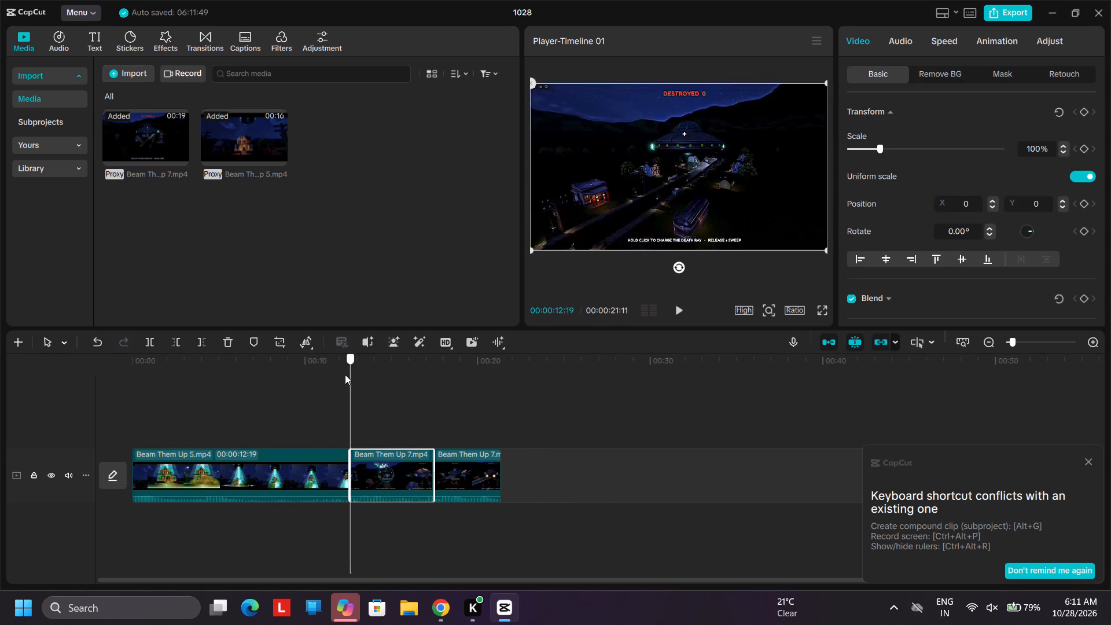
left_click_drag(345, 374, 165, 363)
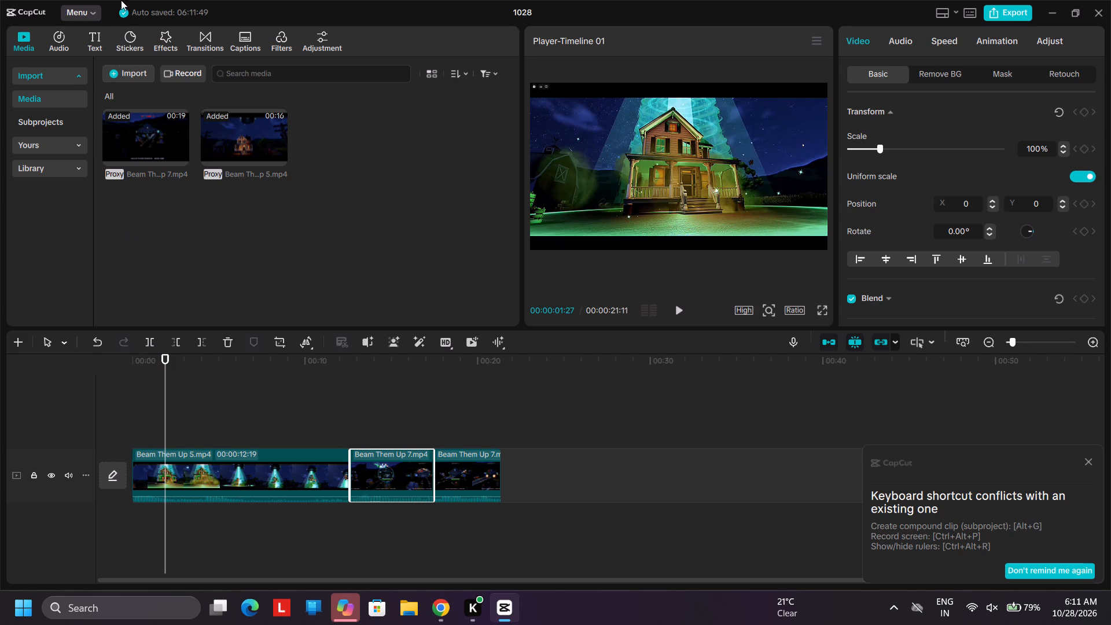
left_click(56, 49)
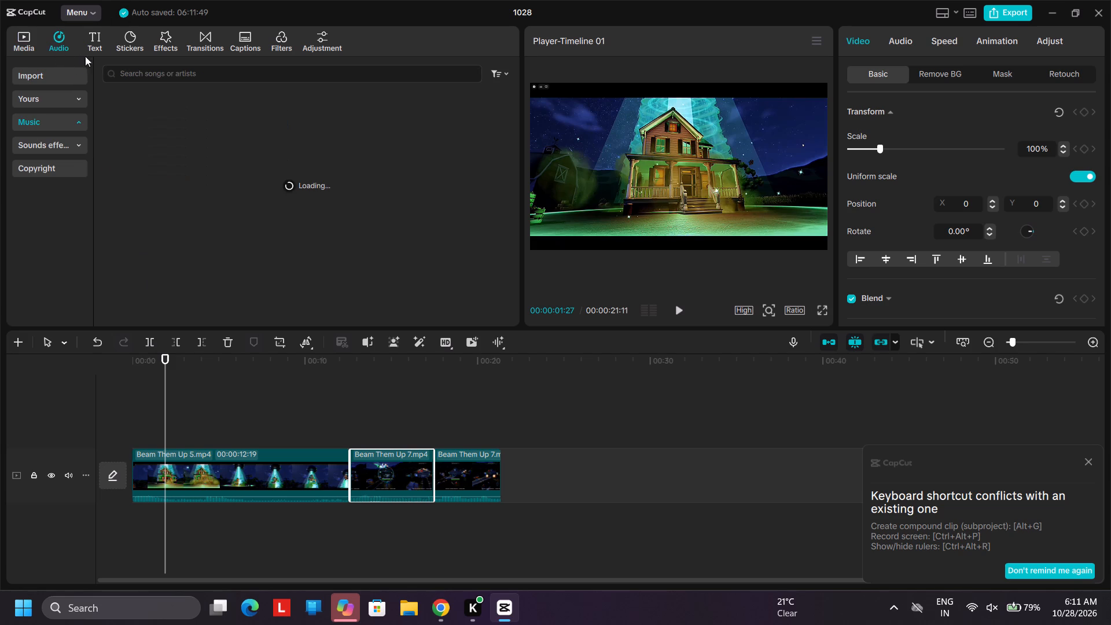
left_click(66, 76)
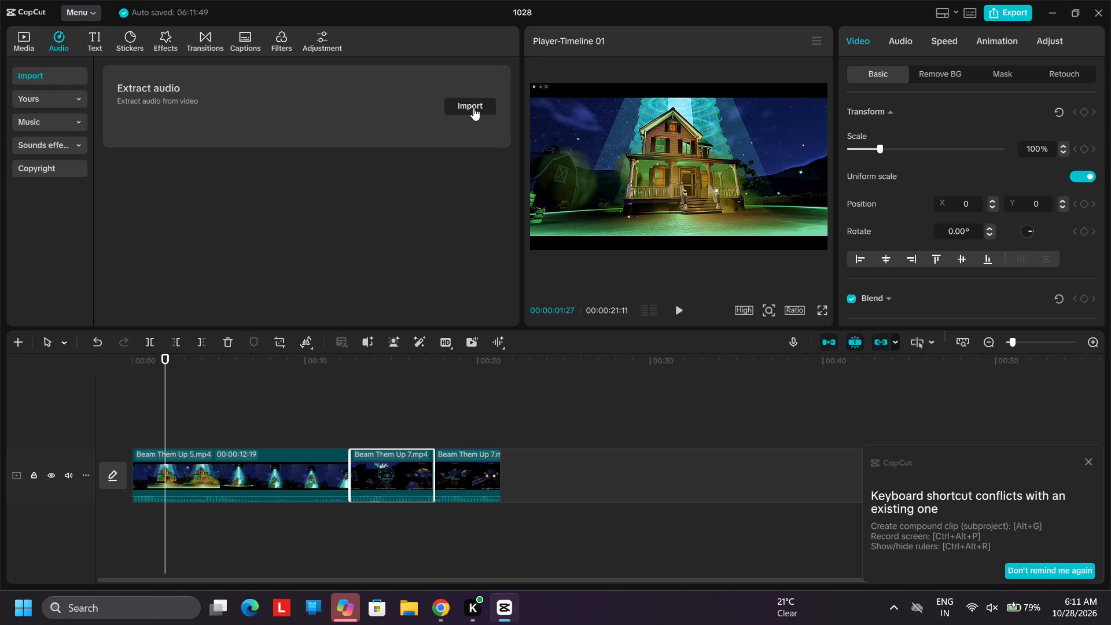
left_click(473, 108)
left_click(230, 133)
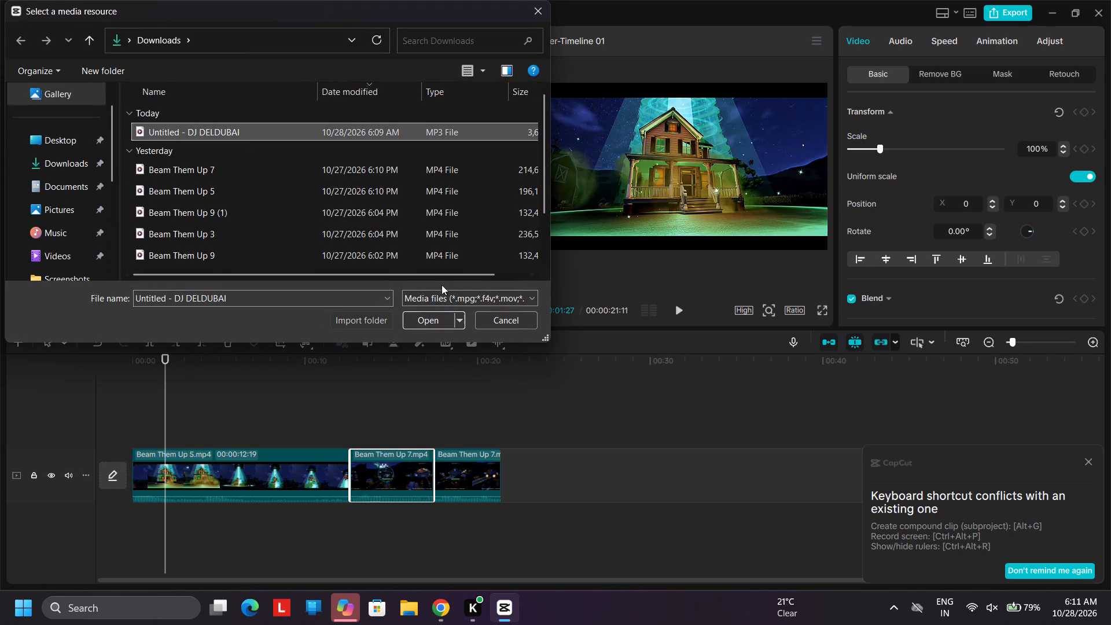
left_click(444, 316)
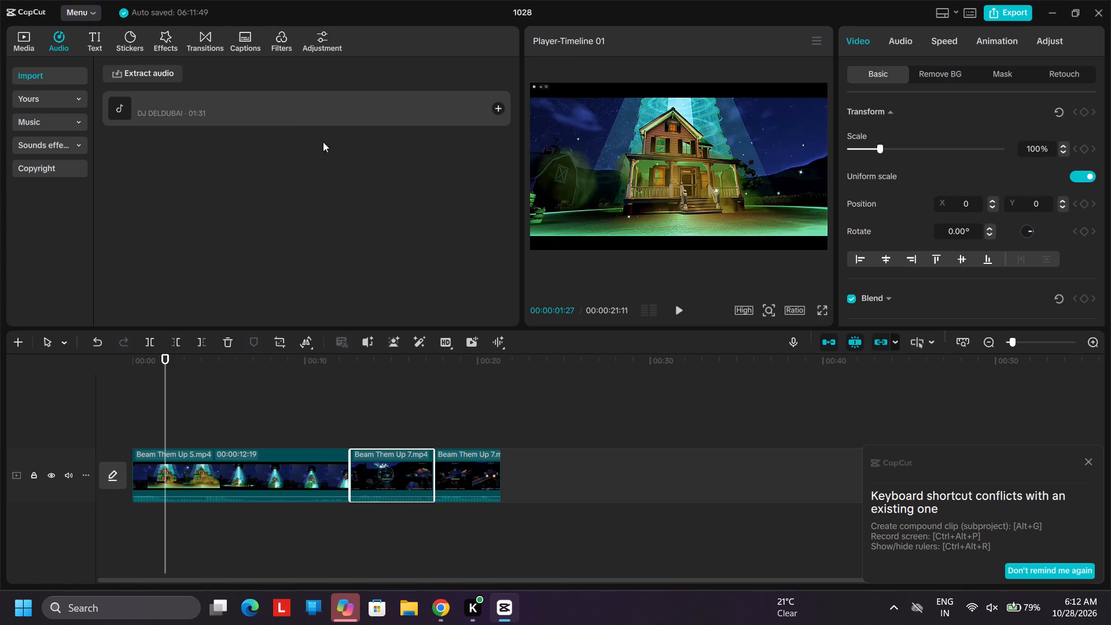
left_click_drag(305, 120, 114, 519)
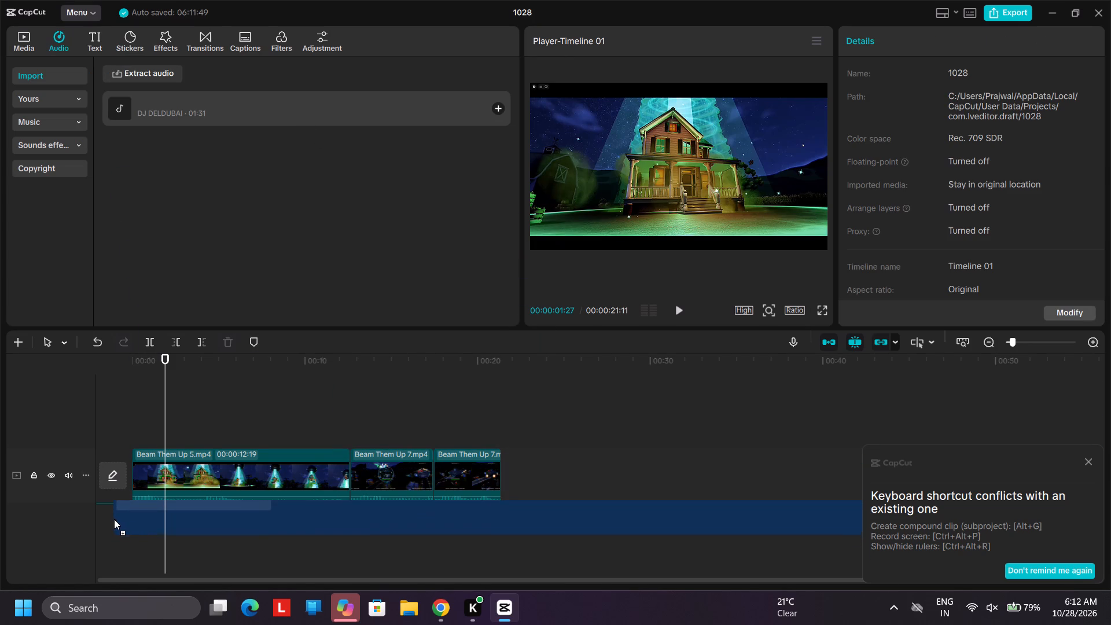
left_click_drag(114, 519, 119, 519)
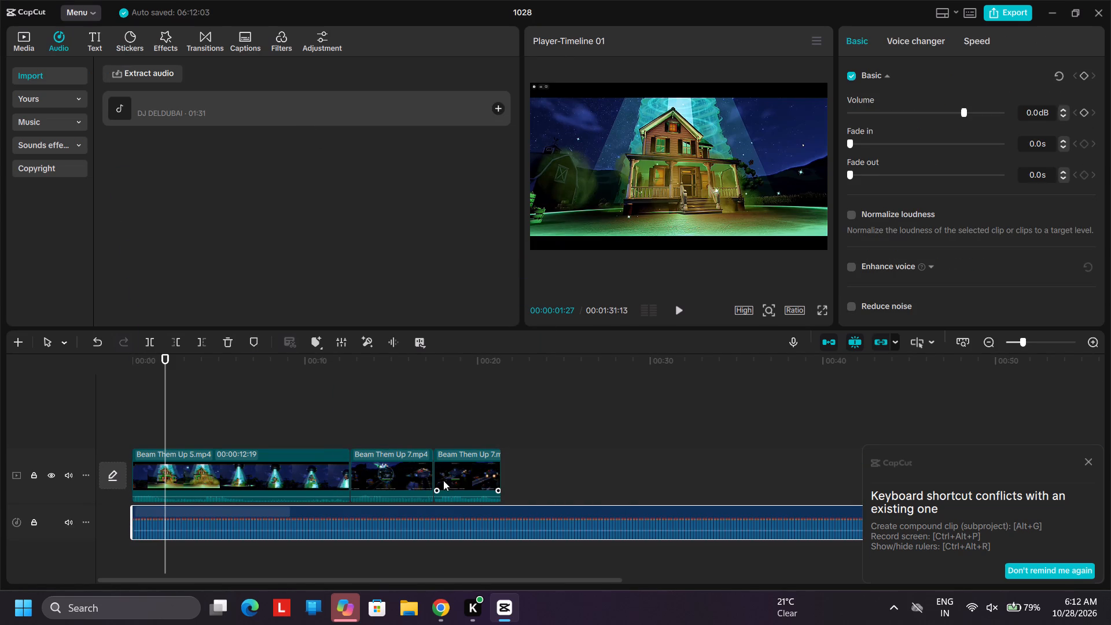
Split the music track at 00:00:21:11, where the last video clip ends, and delete the remaining music after it.
left_click_drag(166, 356, 477, 387)
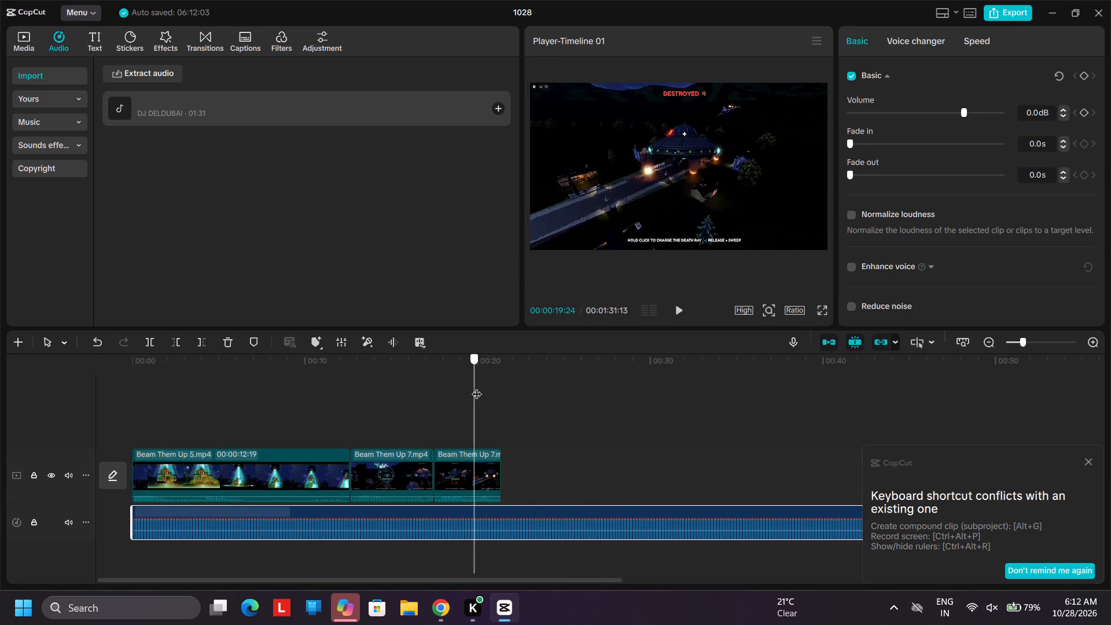
left_click_drag(477, 387, 500, 385)
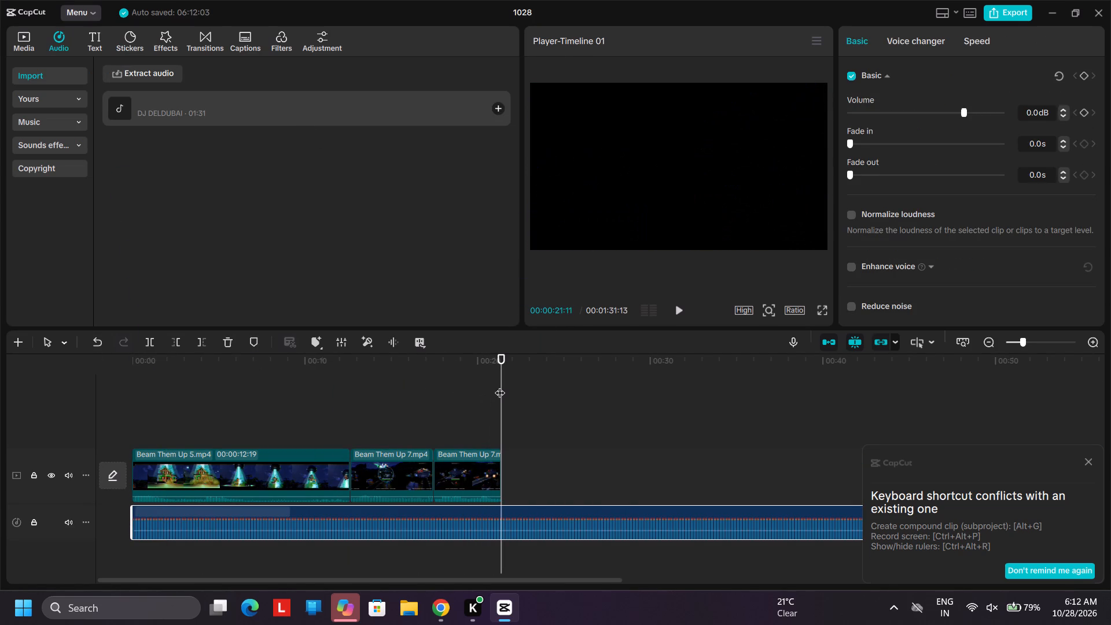
key("ctrl+b")
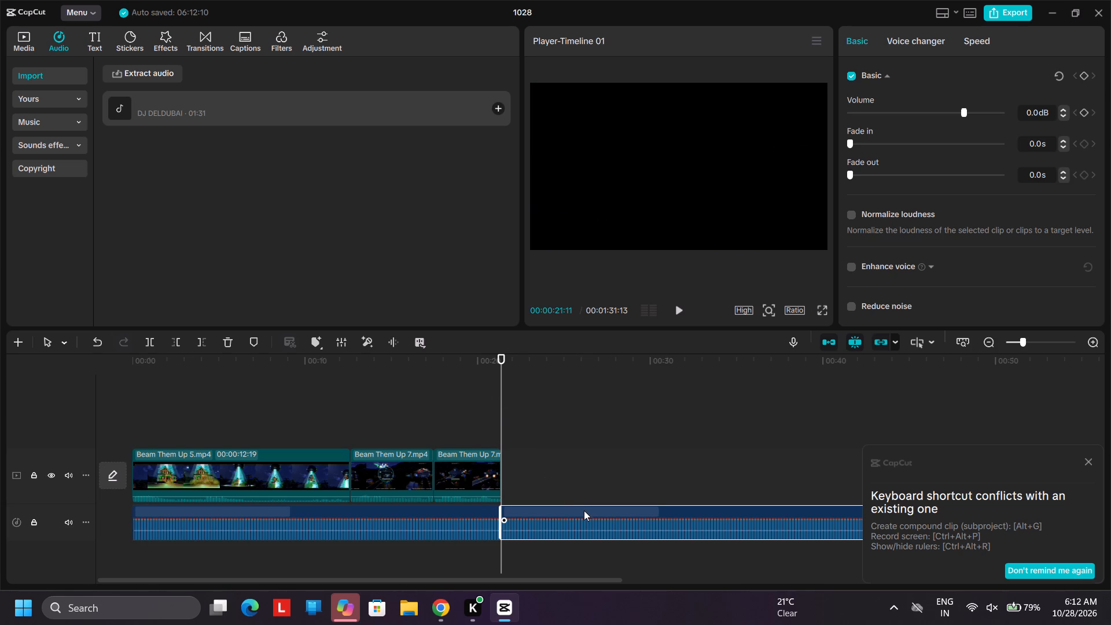
key("BackSpace")
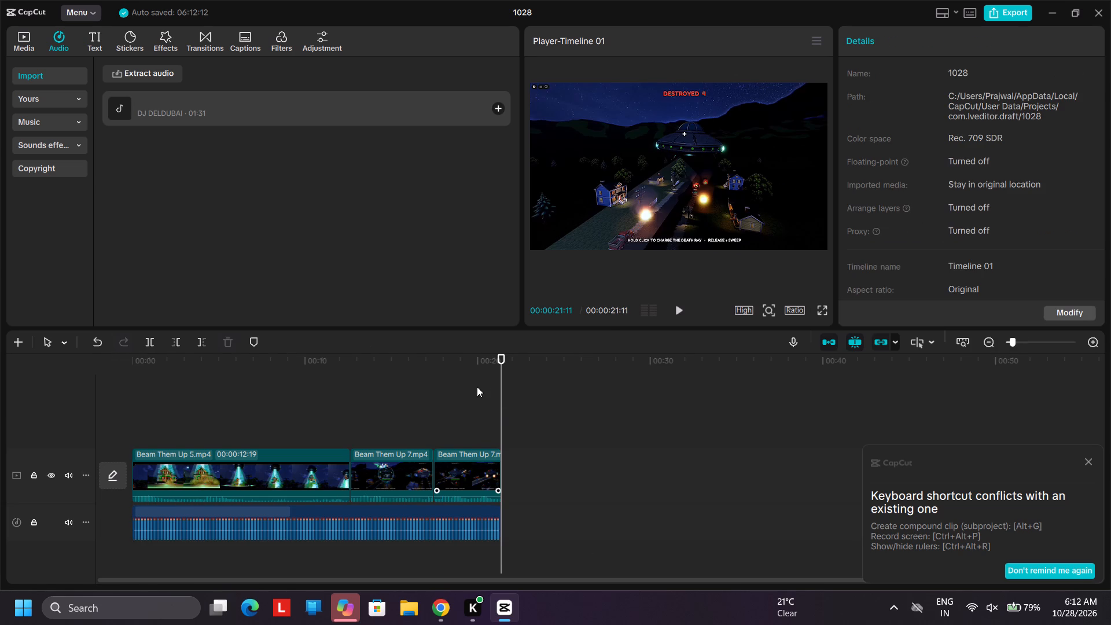
Play the whole edit from 00:00:00:00 to review the clips together with the music.
left_click_drag(503, 354, 57, 418)
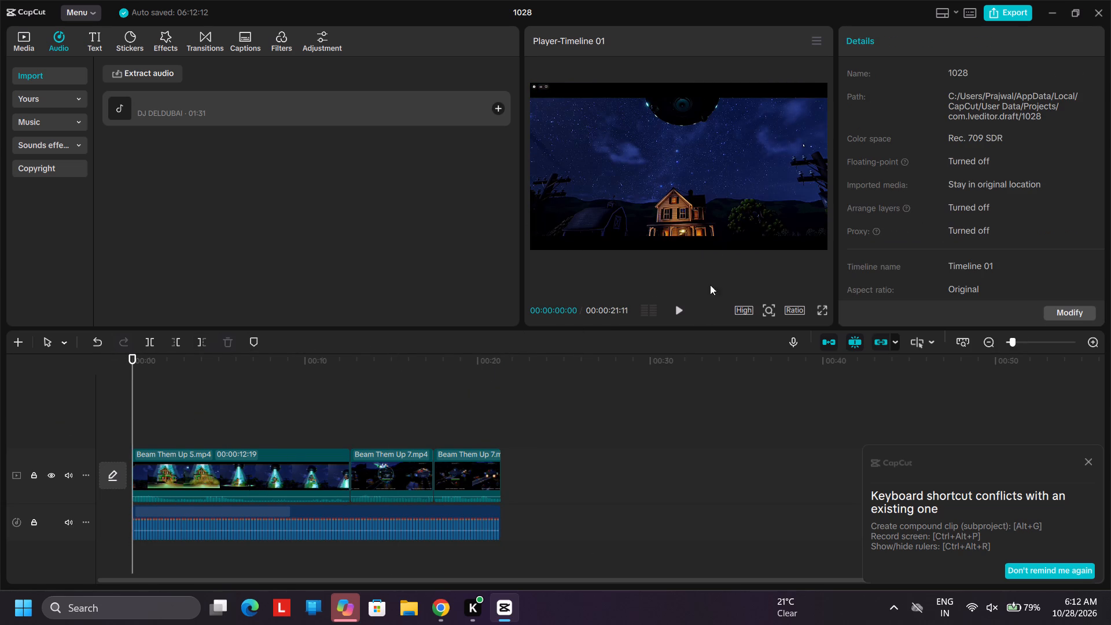
left_click(679, 308)
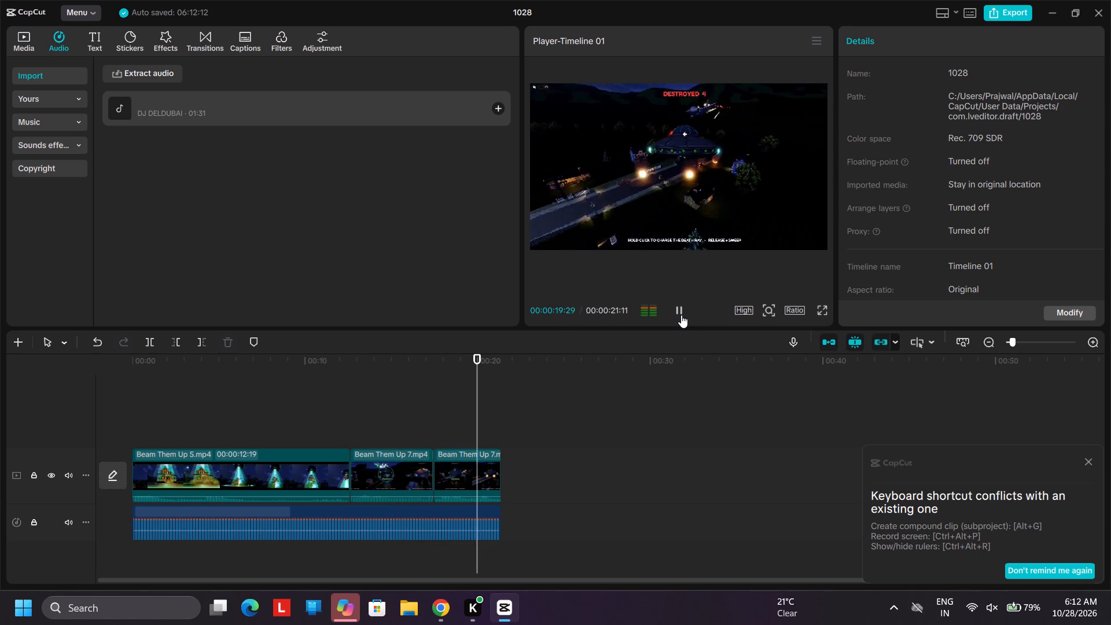
left_click(704, 385)
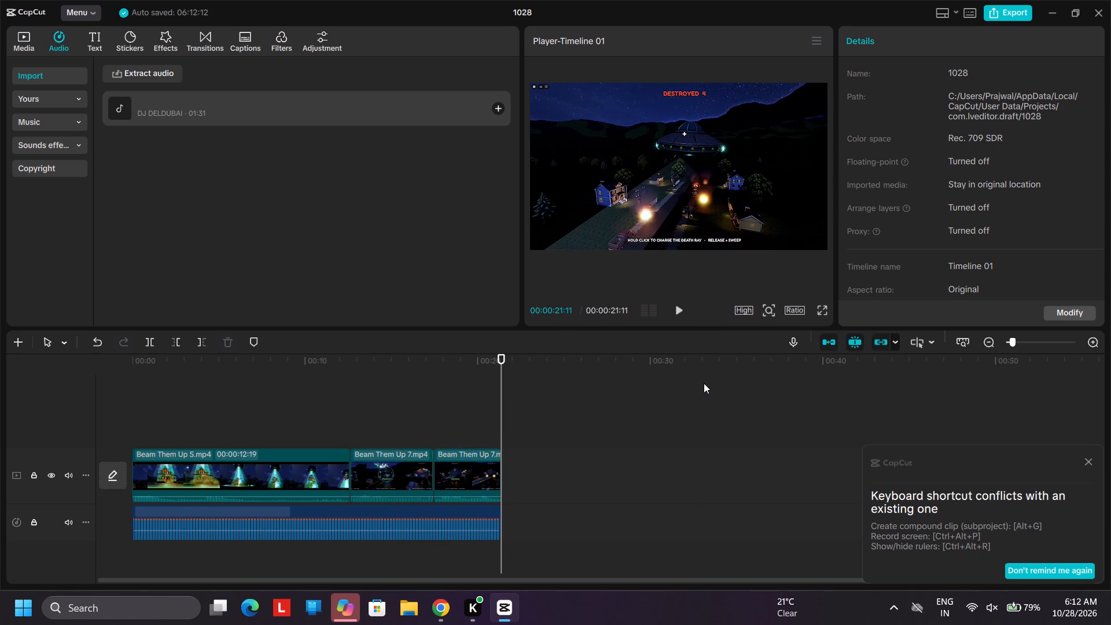
Open the export settings for project 1028 and try to export the video to the preset save path.
left_click(1002, 14)
left_click(712, 514)
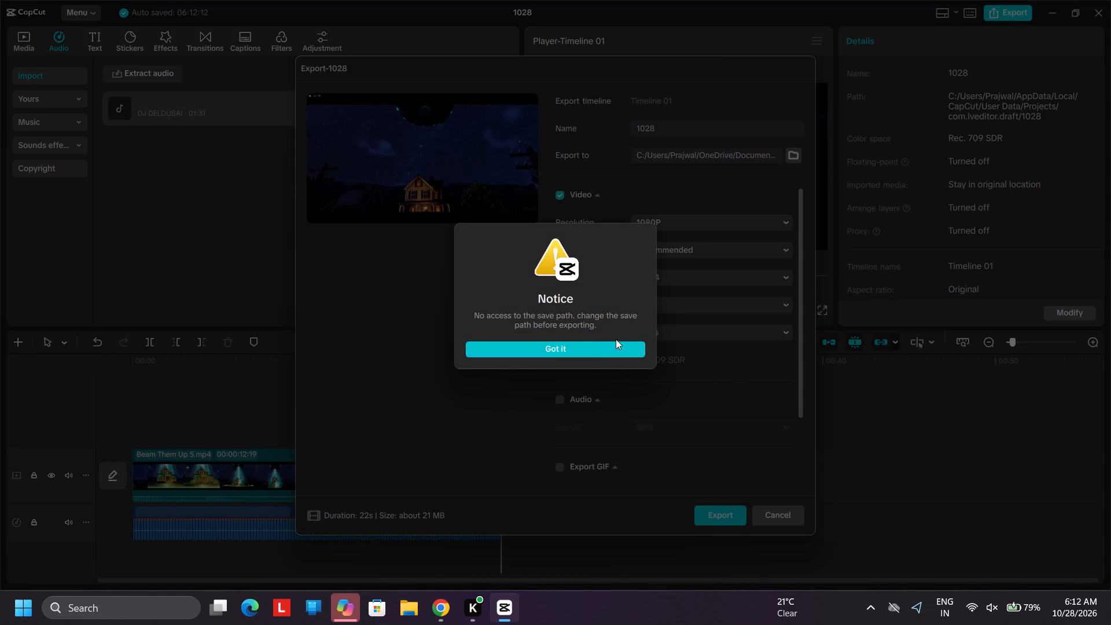
left_click(775, 434)
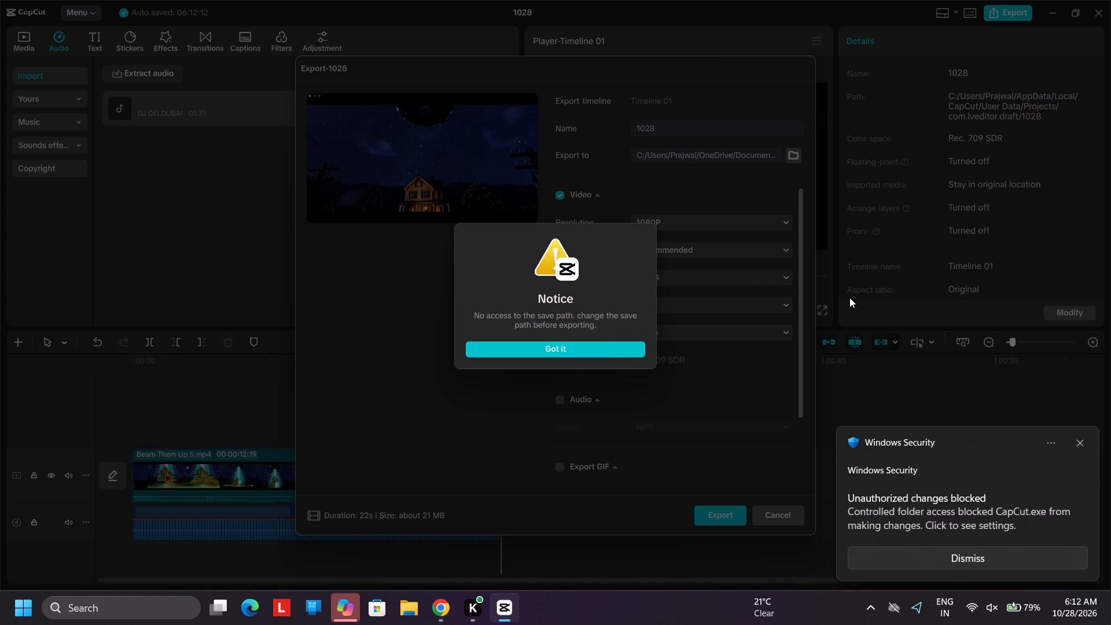
key("Escape")
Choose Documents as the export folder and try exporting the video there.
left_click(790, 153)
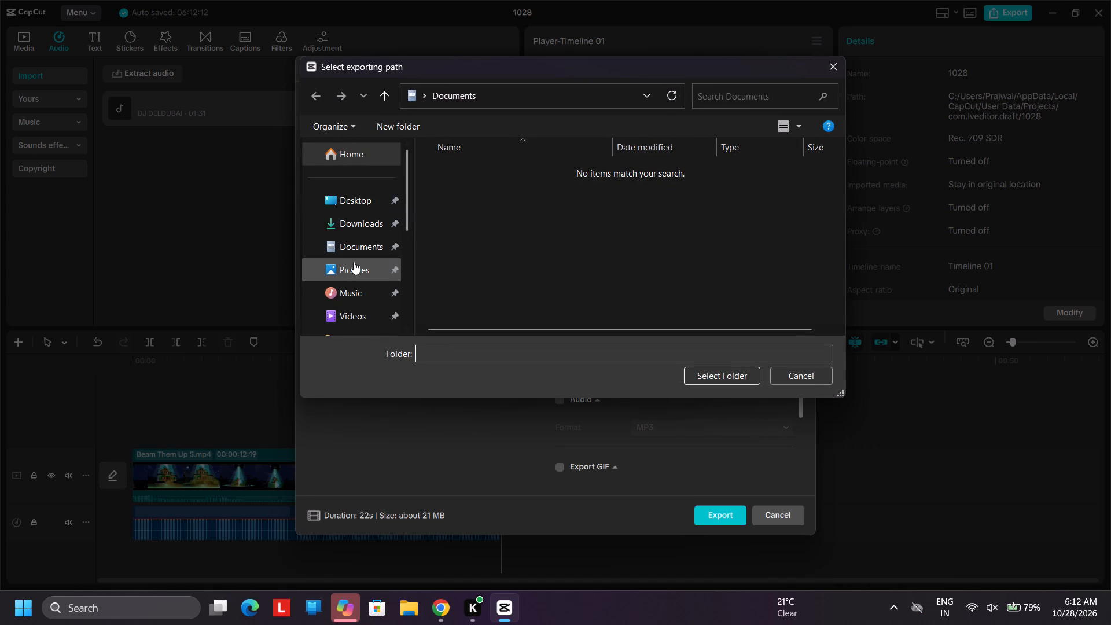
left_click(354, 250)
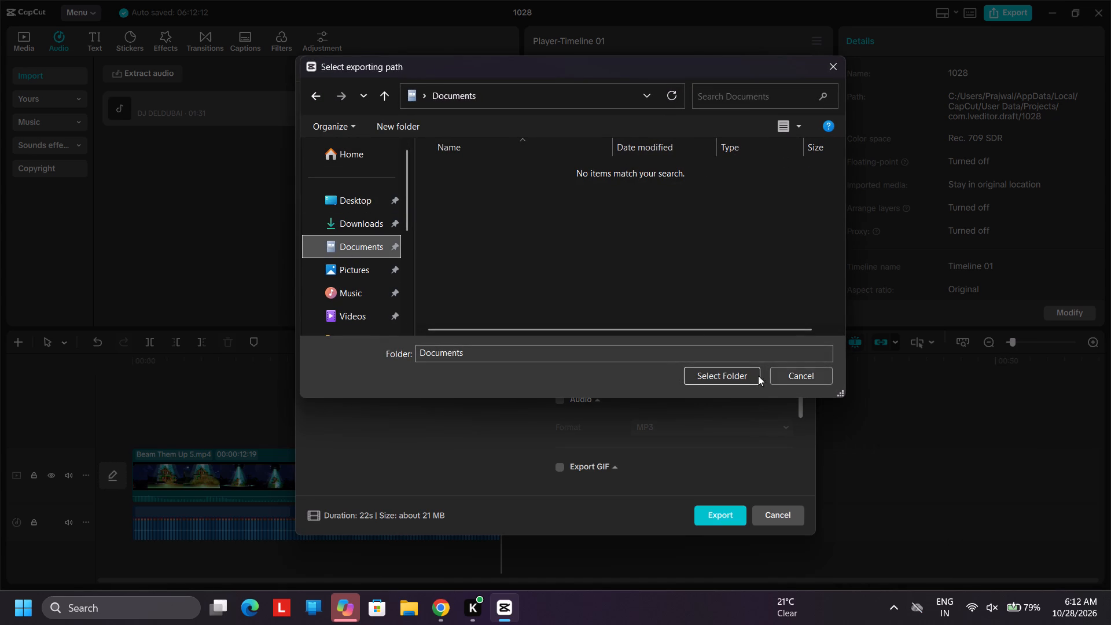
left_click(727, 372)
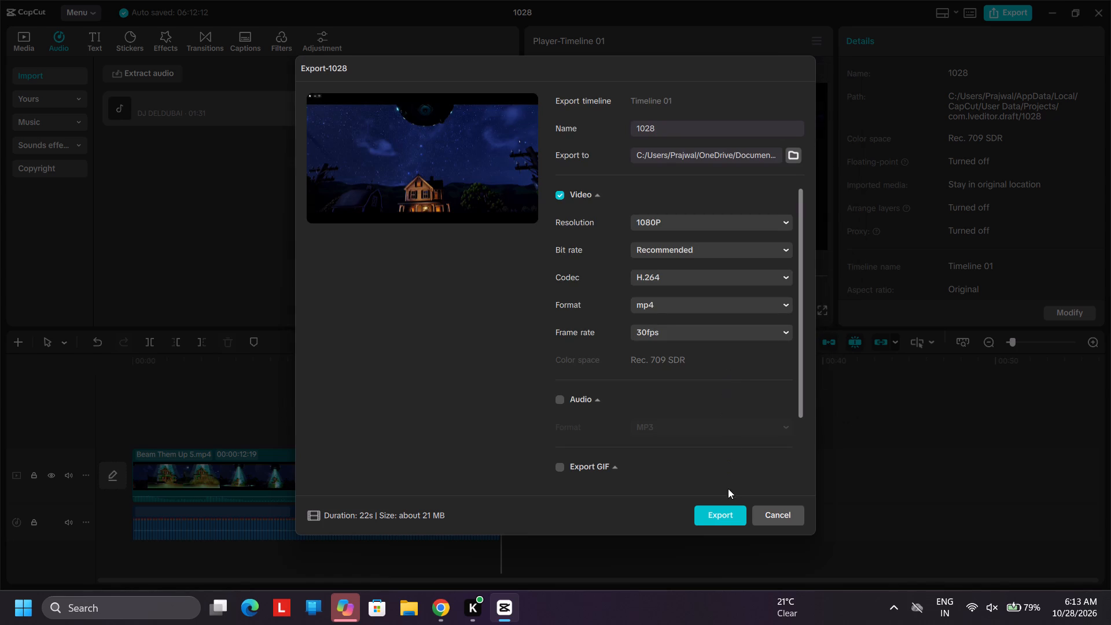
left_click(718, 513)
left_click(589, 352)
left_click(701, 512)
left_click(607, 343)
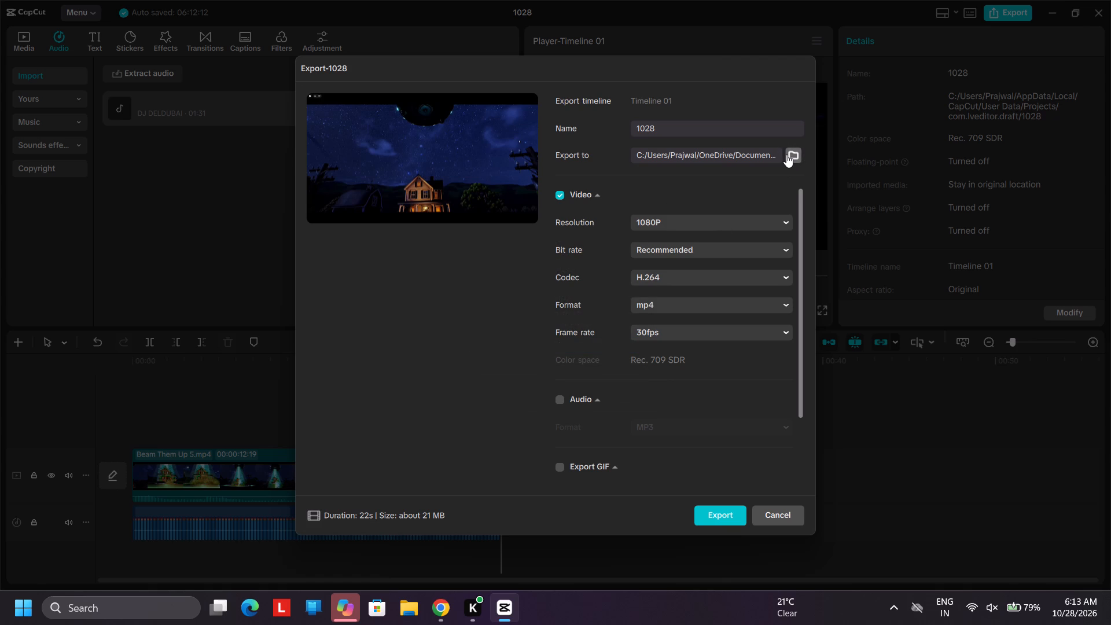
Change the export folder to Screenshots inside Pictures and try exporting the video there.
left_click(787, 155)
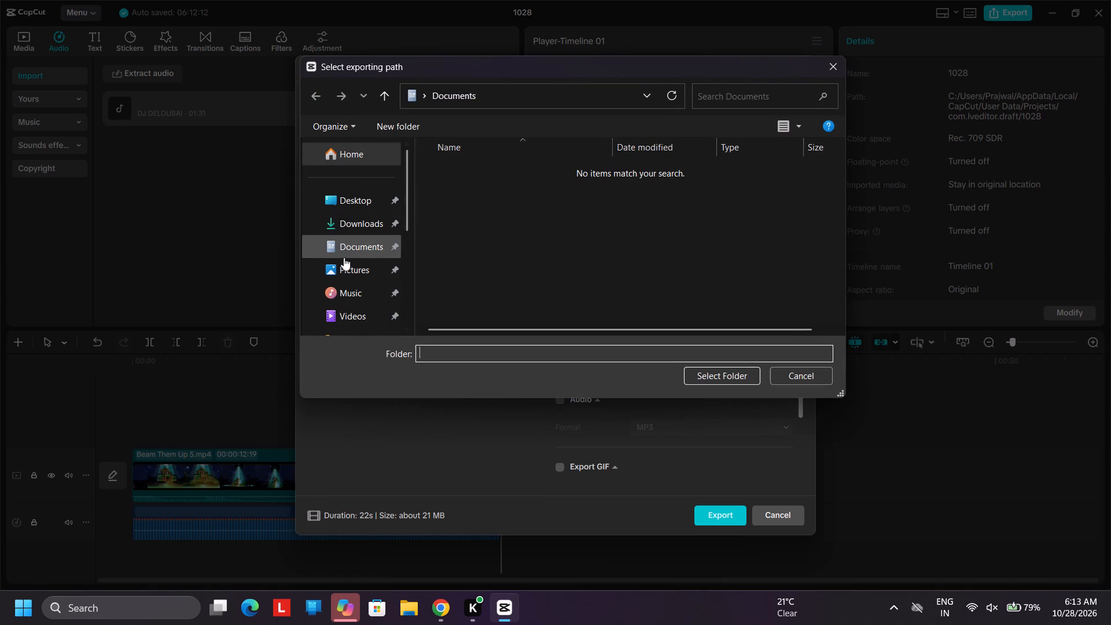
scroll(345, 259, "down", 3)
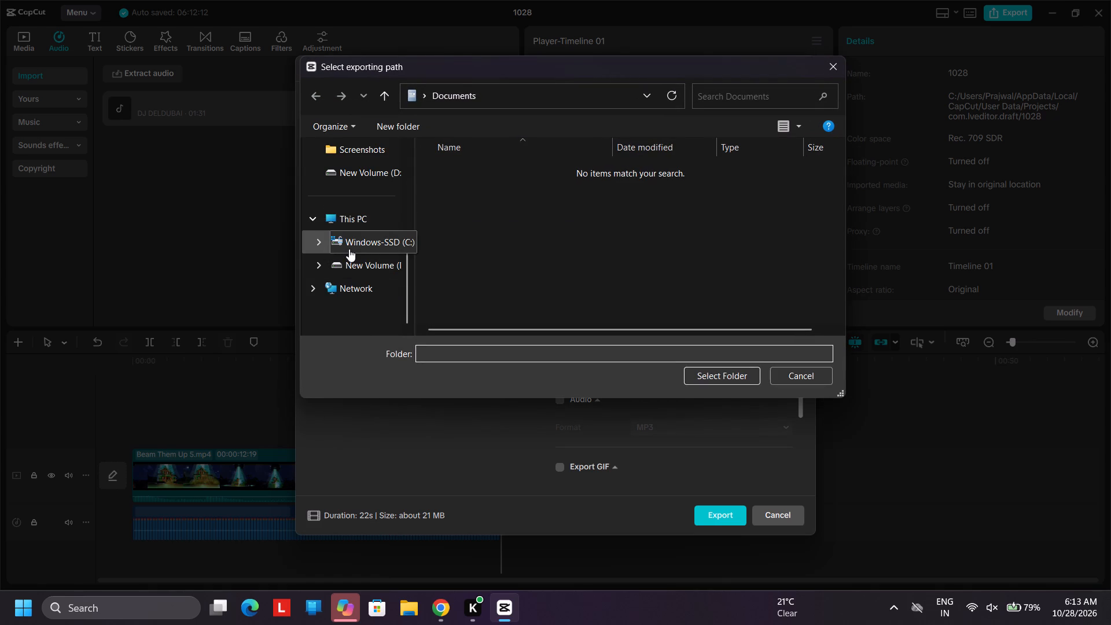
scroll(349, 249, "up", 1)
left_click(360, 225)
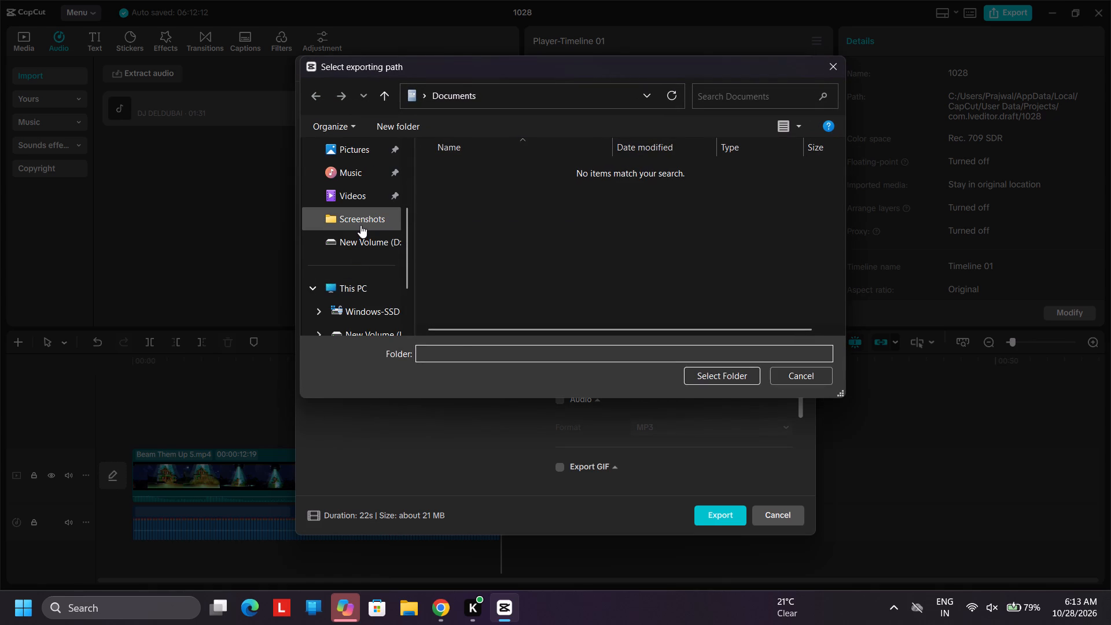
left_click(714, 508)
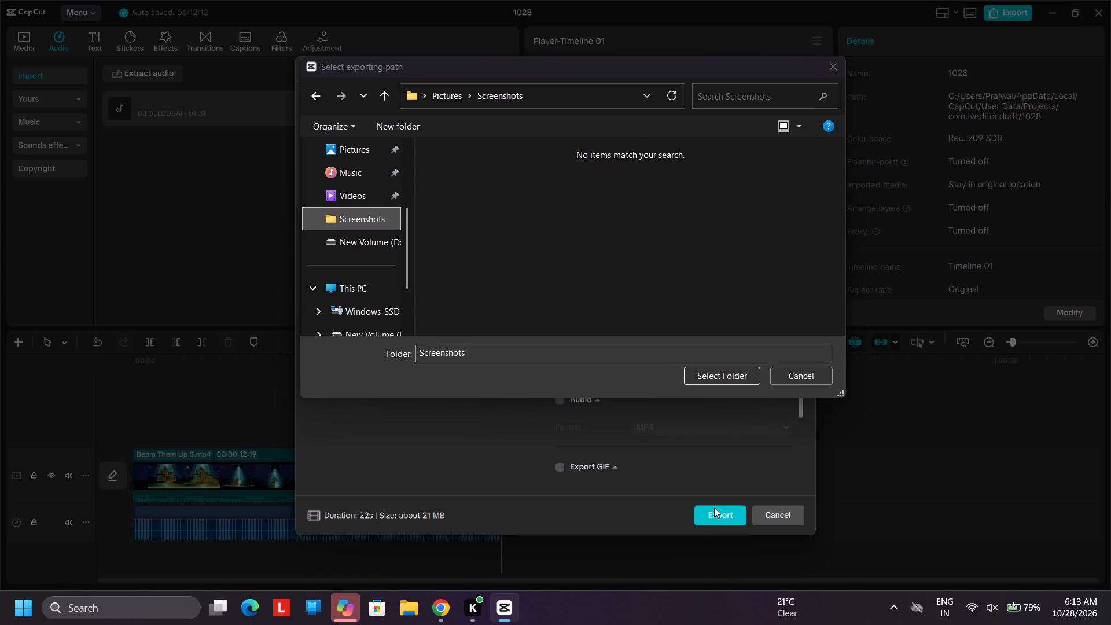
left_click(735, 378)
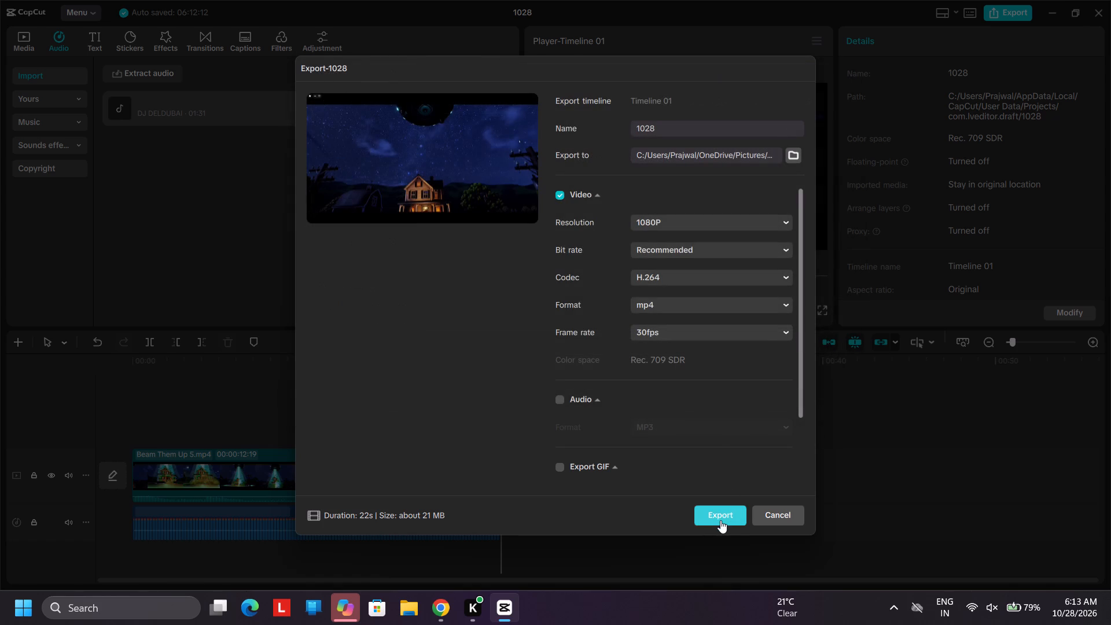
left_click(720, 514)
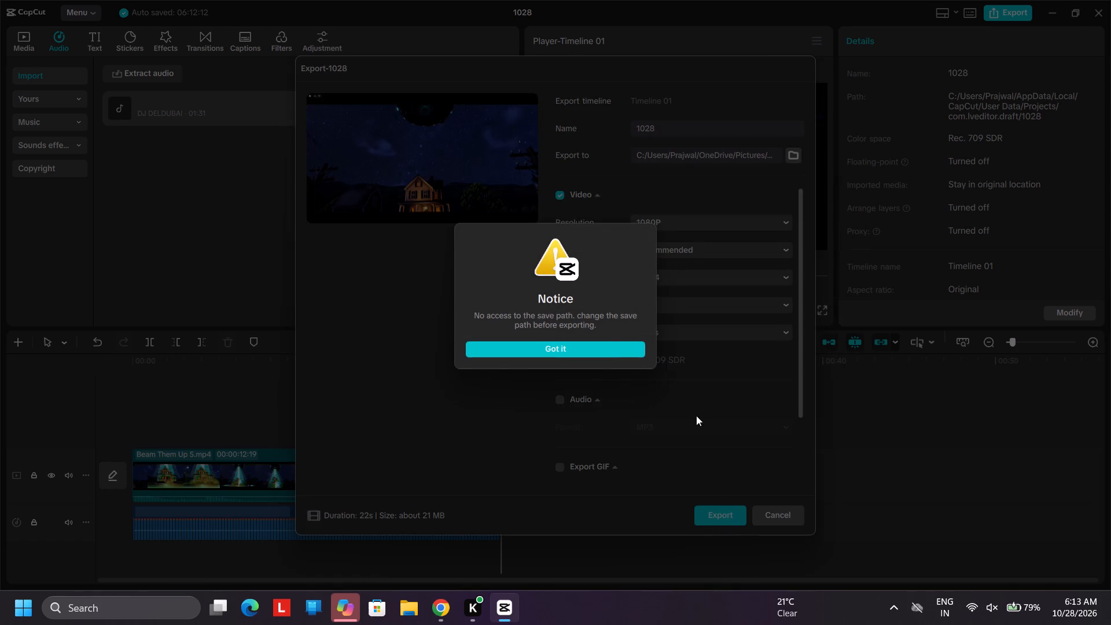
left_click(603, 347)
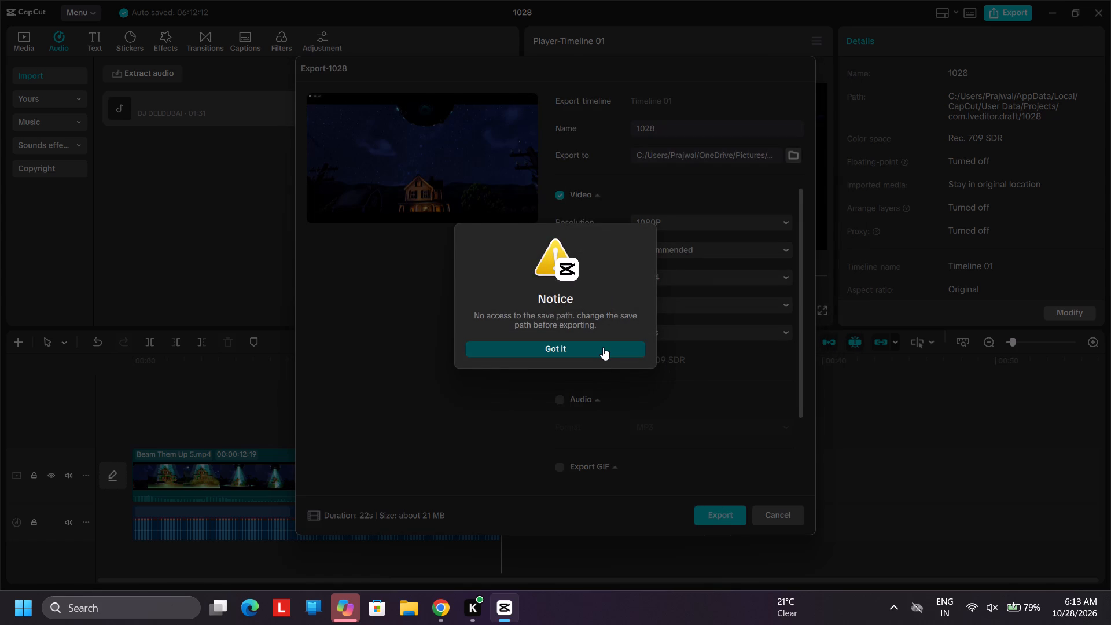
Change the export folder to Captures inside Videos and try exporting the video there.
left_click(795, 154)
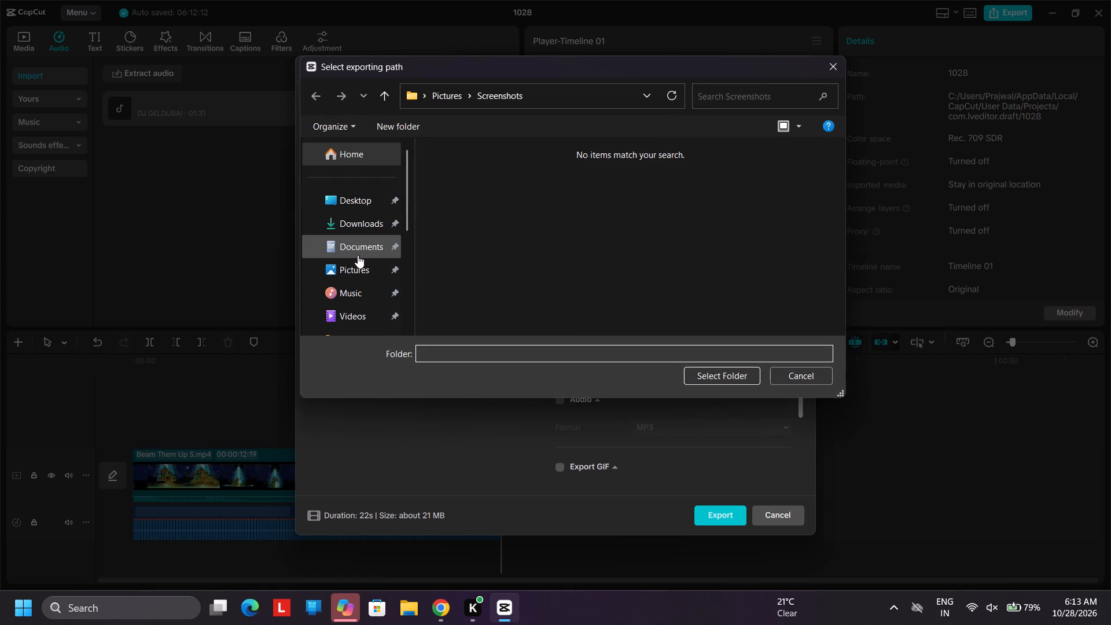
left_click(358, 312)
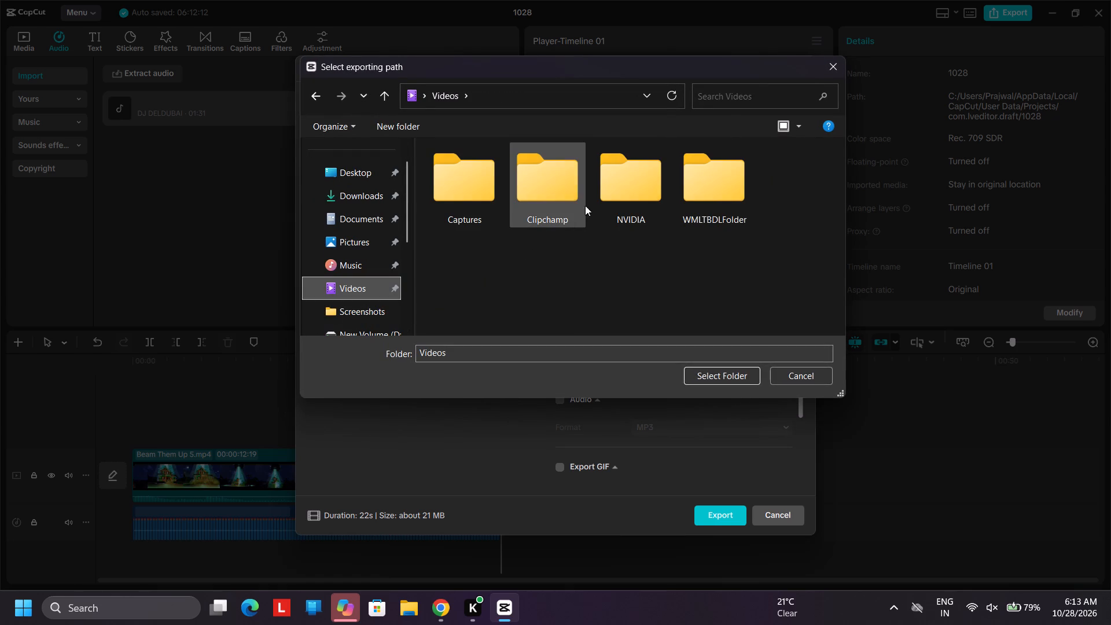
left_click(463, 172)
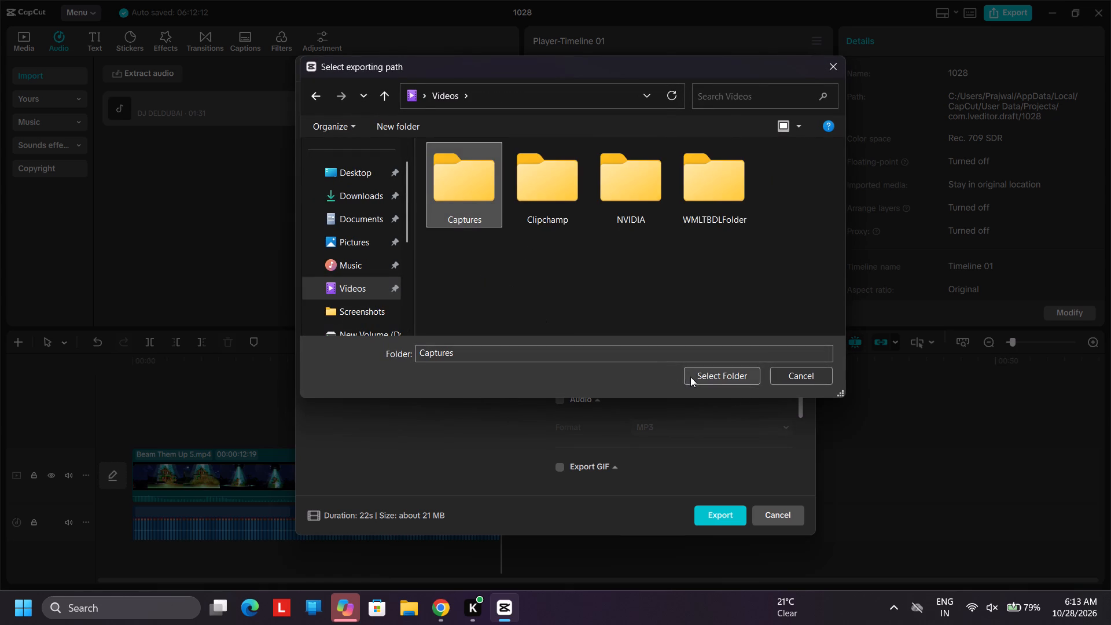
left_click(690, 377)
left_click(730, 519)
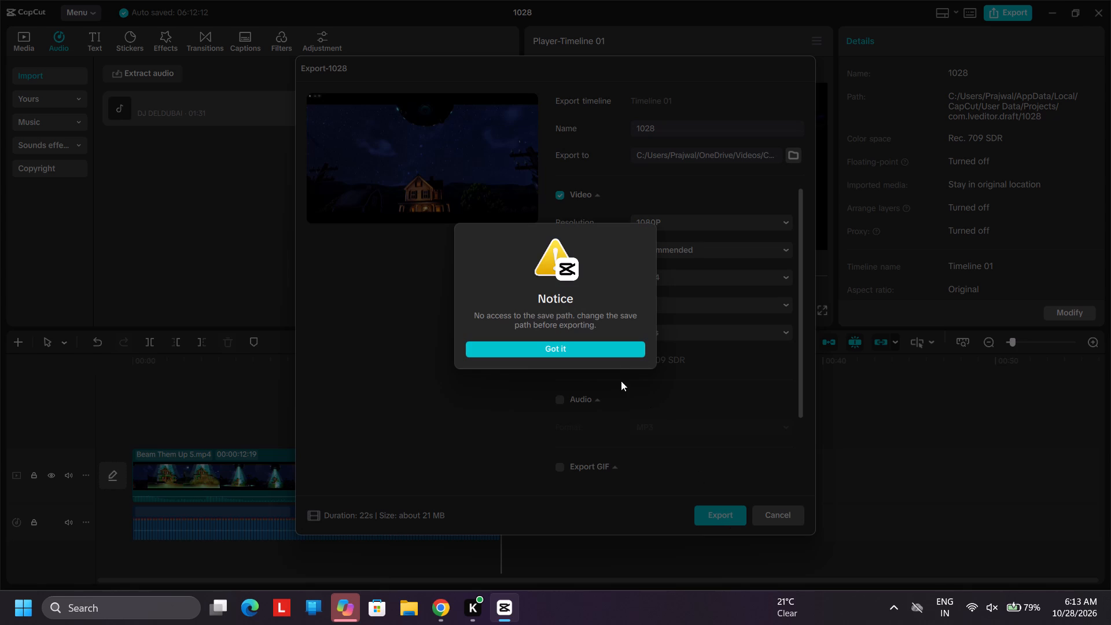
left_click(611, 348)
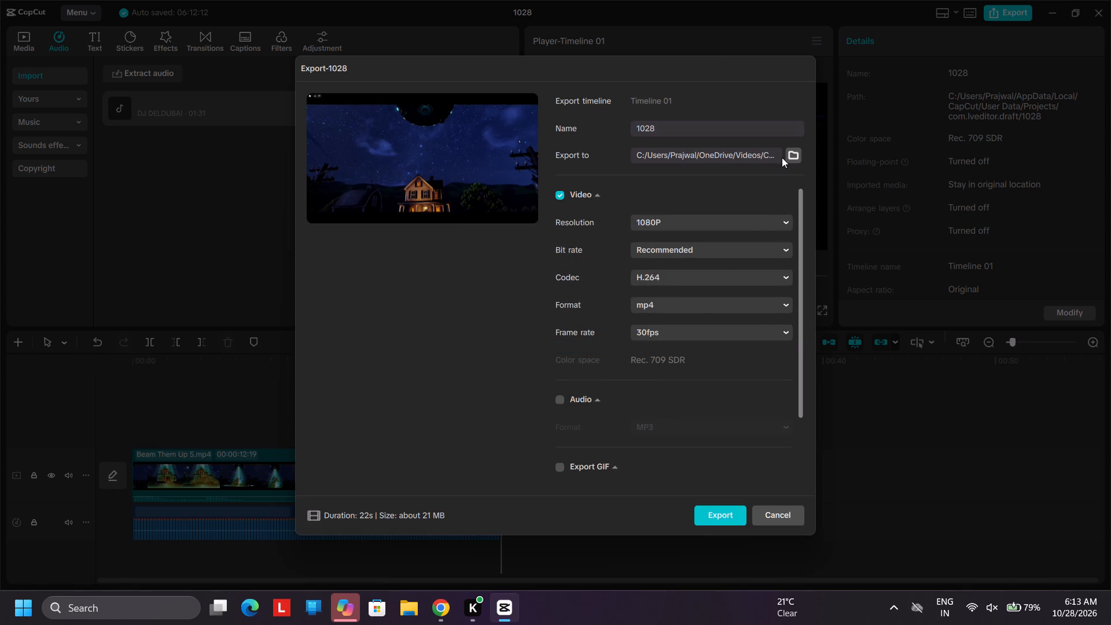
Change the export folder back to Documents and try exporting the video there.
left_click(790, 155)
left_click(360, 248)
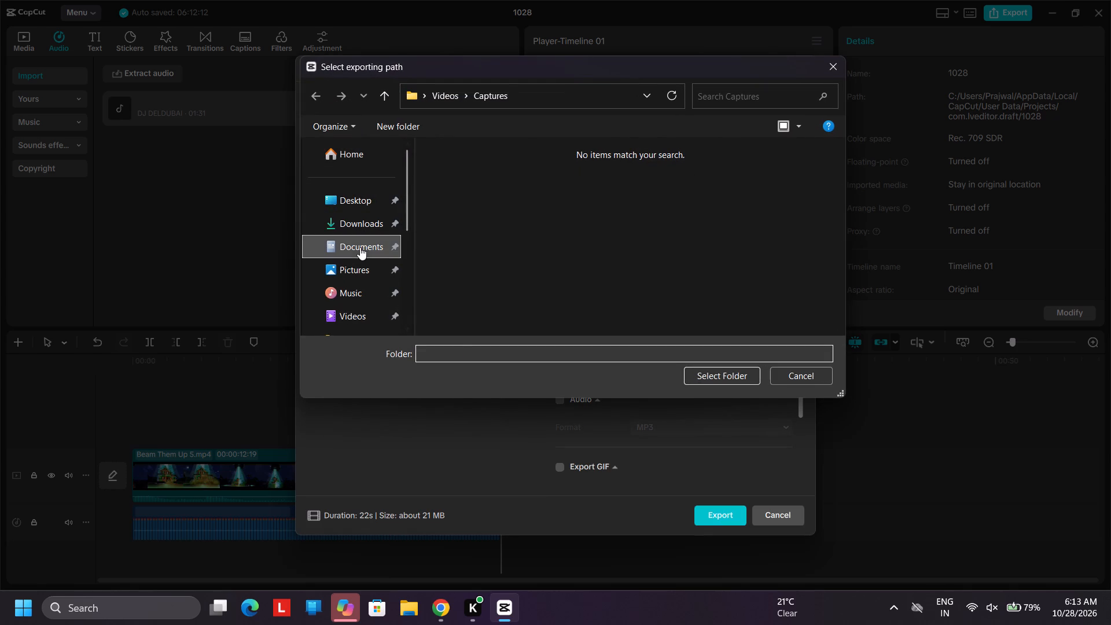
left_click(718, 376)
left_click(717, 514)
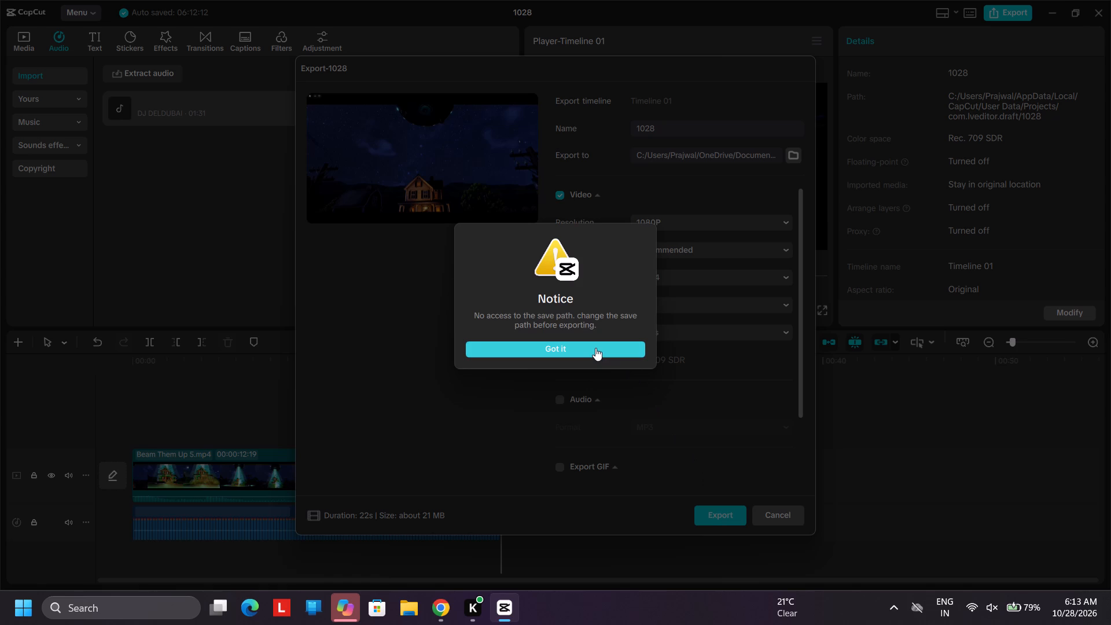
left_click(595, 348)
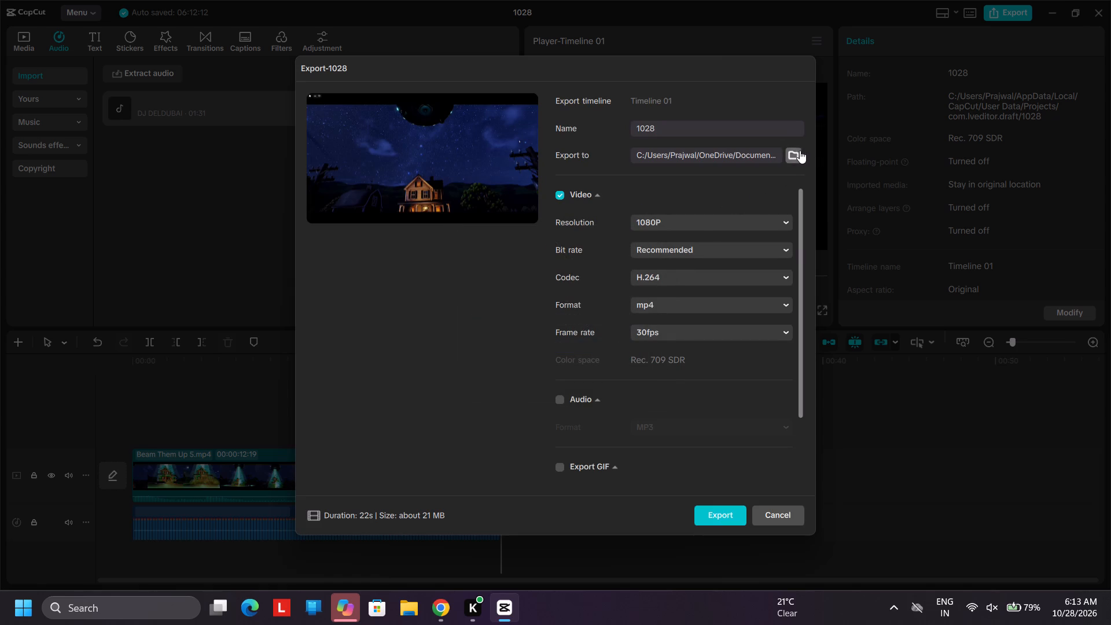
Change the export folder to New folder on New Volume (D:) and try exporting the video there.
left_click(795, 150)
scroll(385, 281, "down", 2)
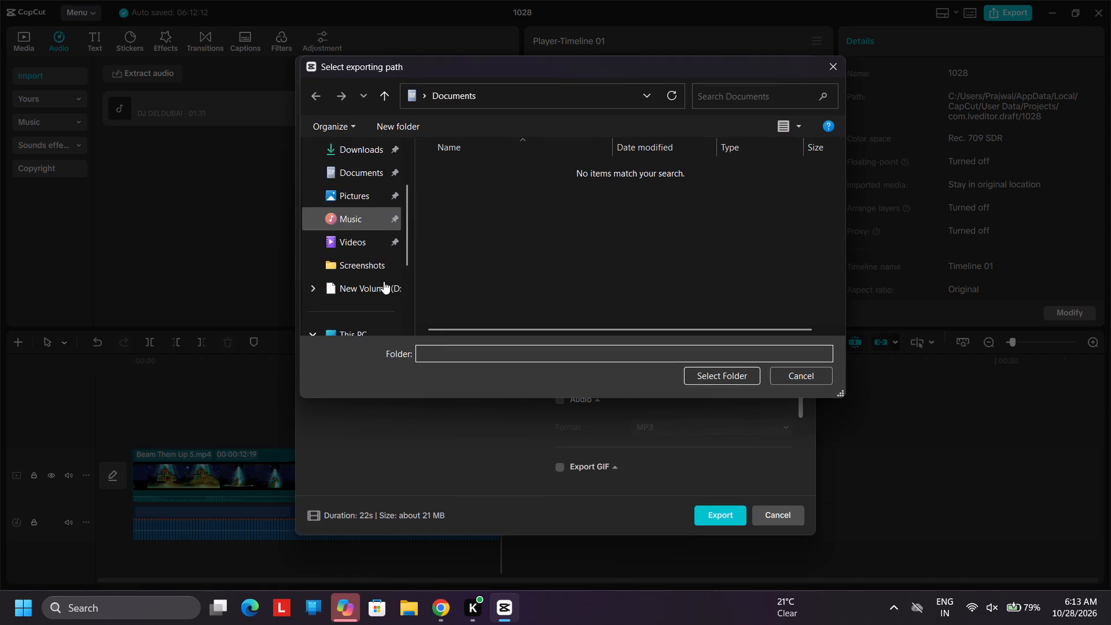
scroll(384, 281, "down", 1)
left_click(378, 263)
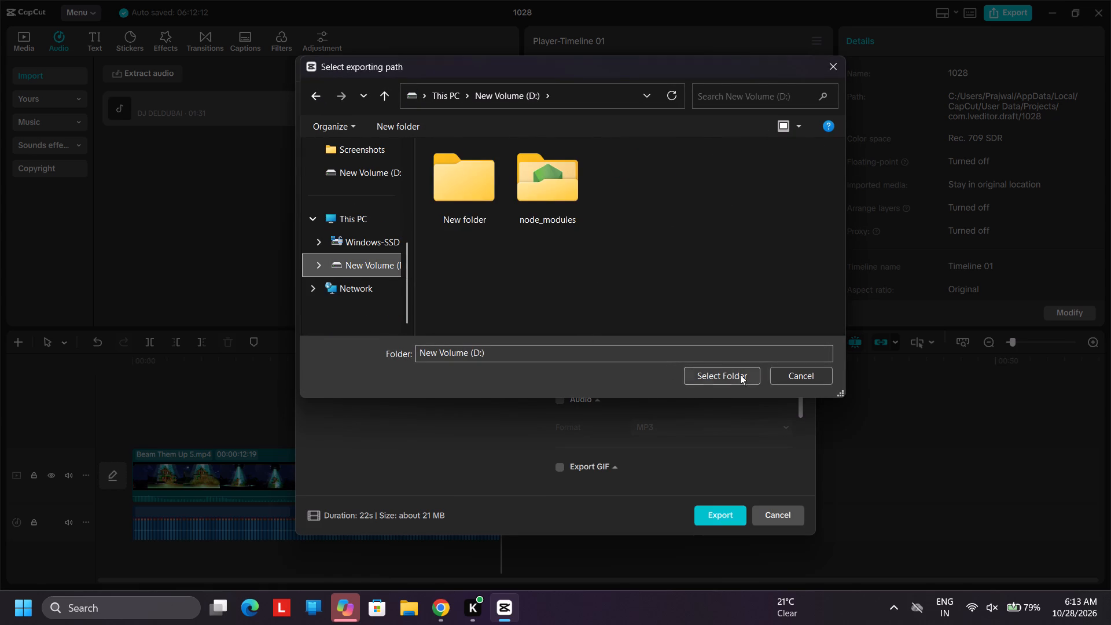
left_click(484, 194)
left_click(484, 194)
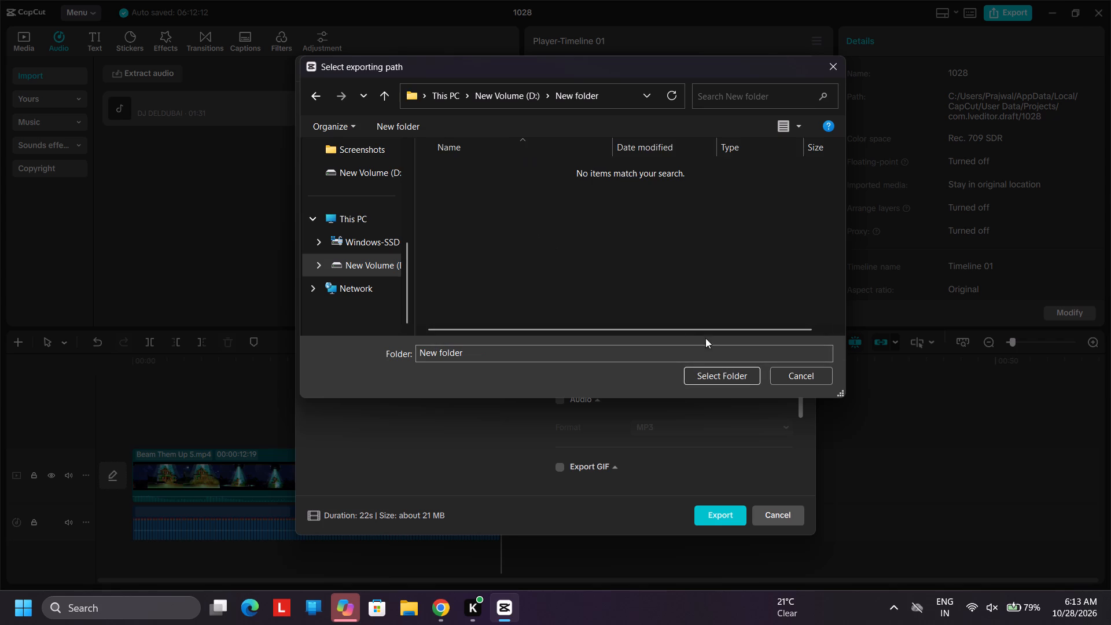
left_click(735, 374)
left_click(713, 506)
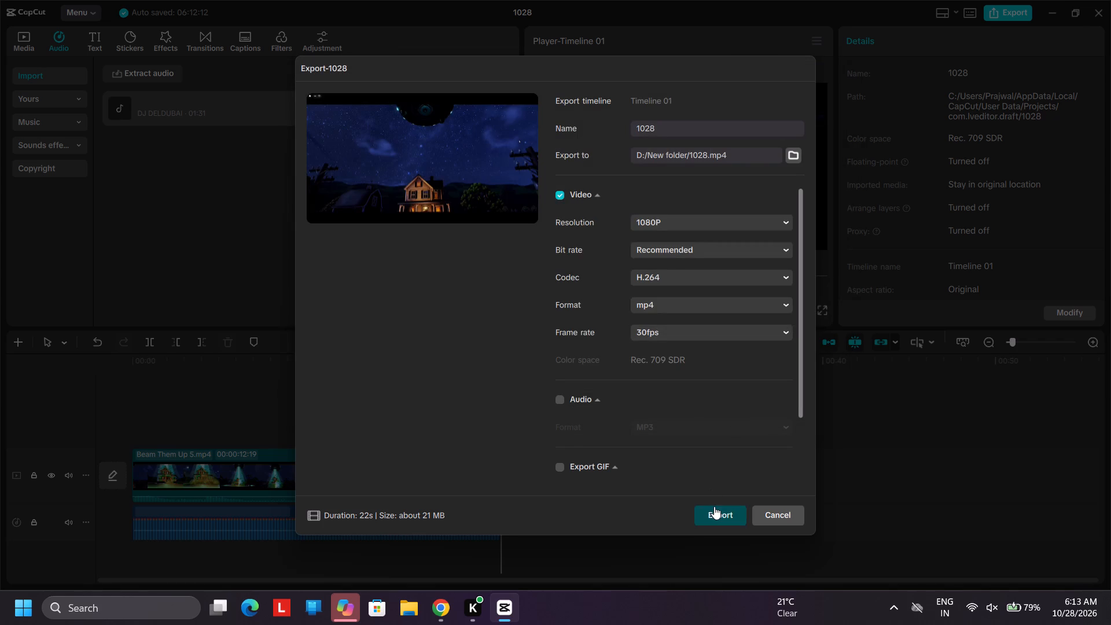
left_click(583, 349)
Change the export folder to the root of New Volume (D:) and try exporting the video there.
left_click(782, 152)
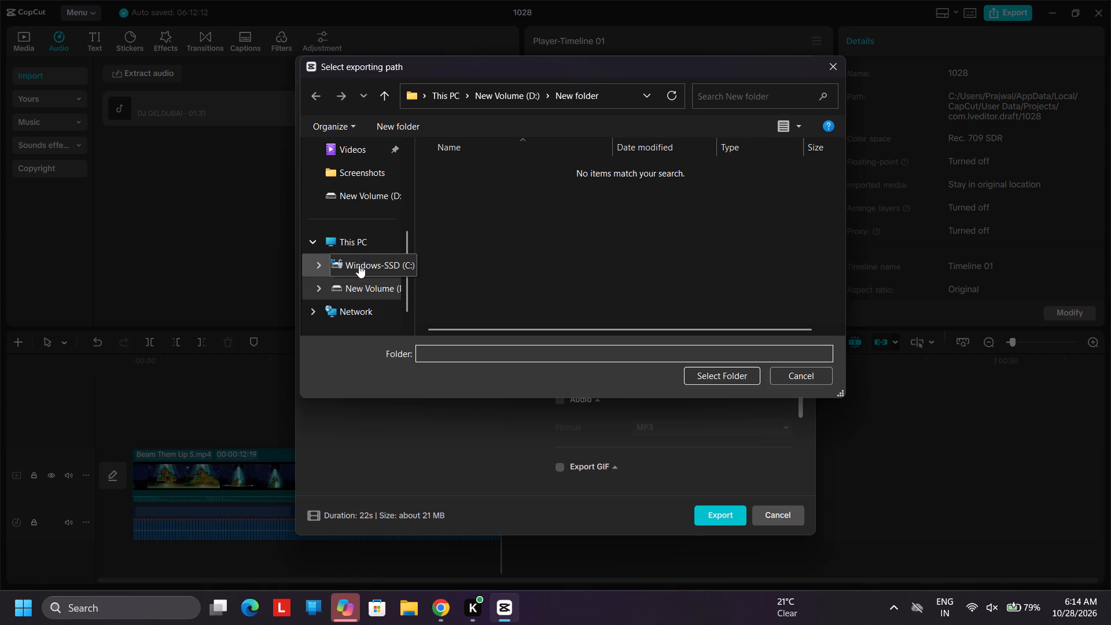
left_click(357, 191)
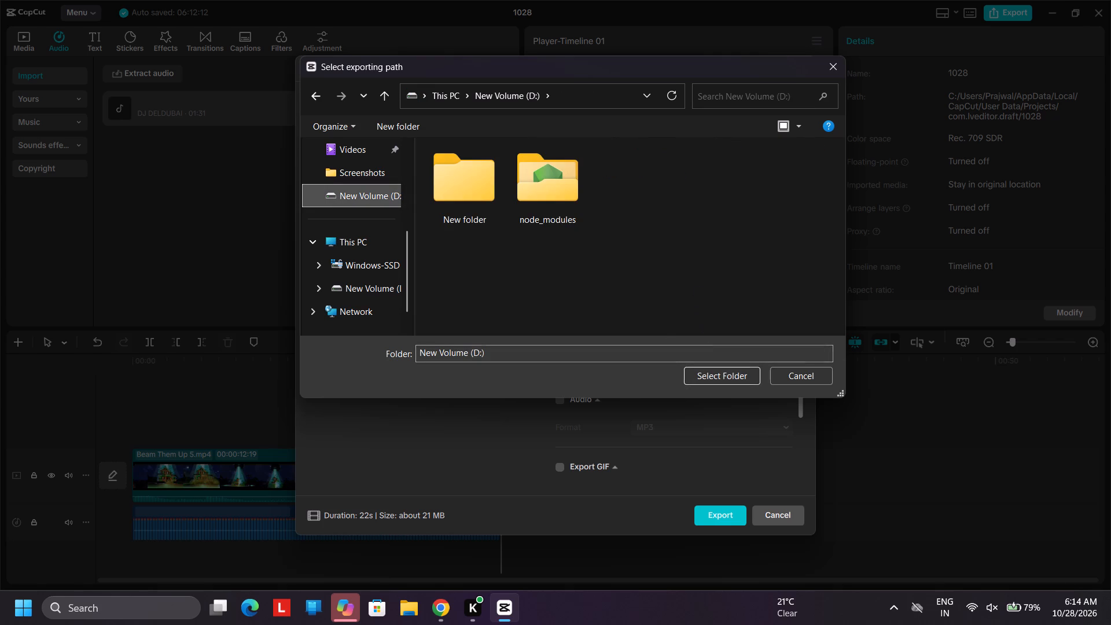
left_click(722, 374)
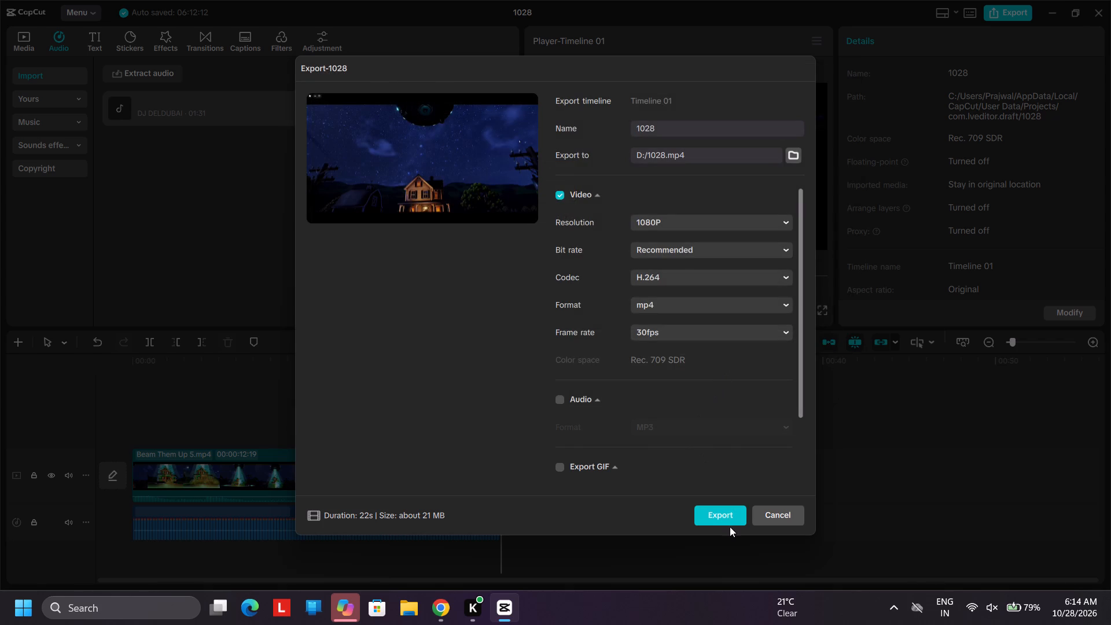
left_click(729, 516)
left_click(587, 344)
Set the export folder to Documents again and retry exporting the video.
scroll(710, 178, "up", 4)
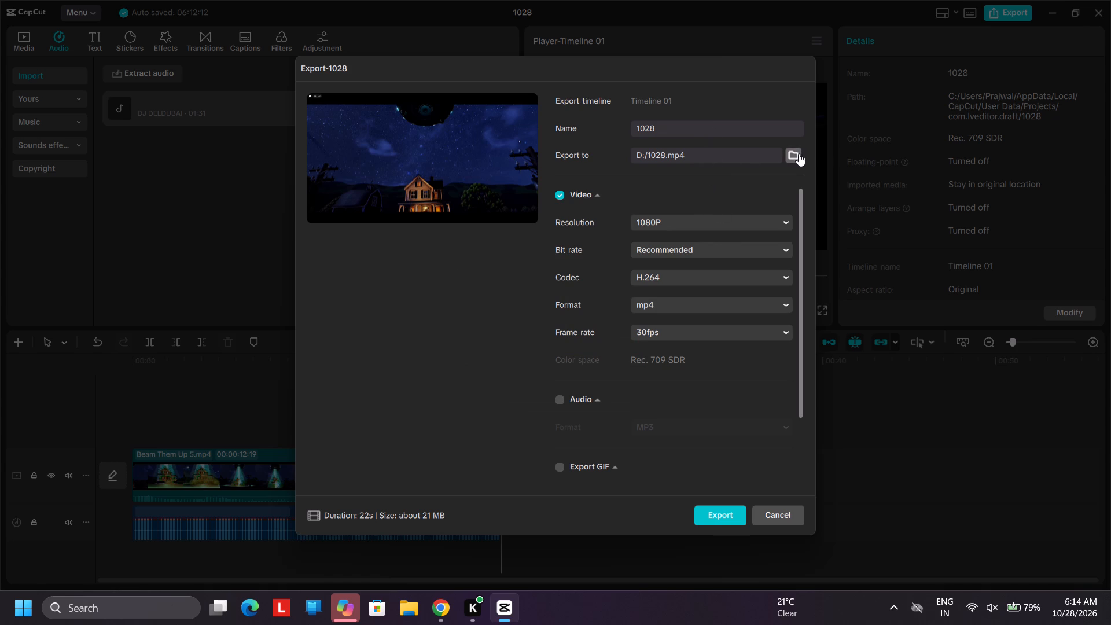
left_click(799, 153)
scroll(369, 181, "up", 2)
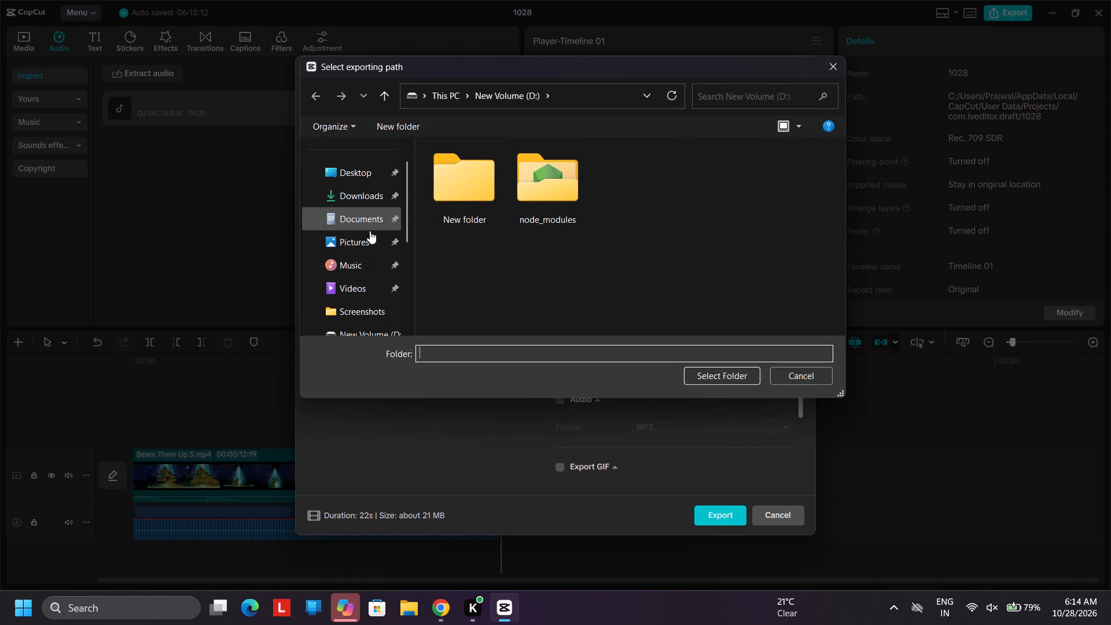
left_click(348, 220)
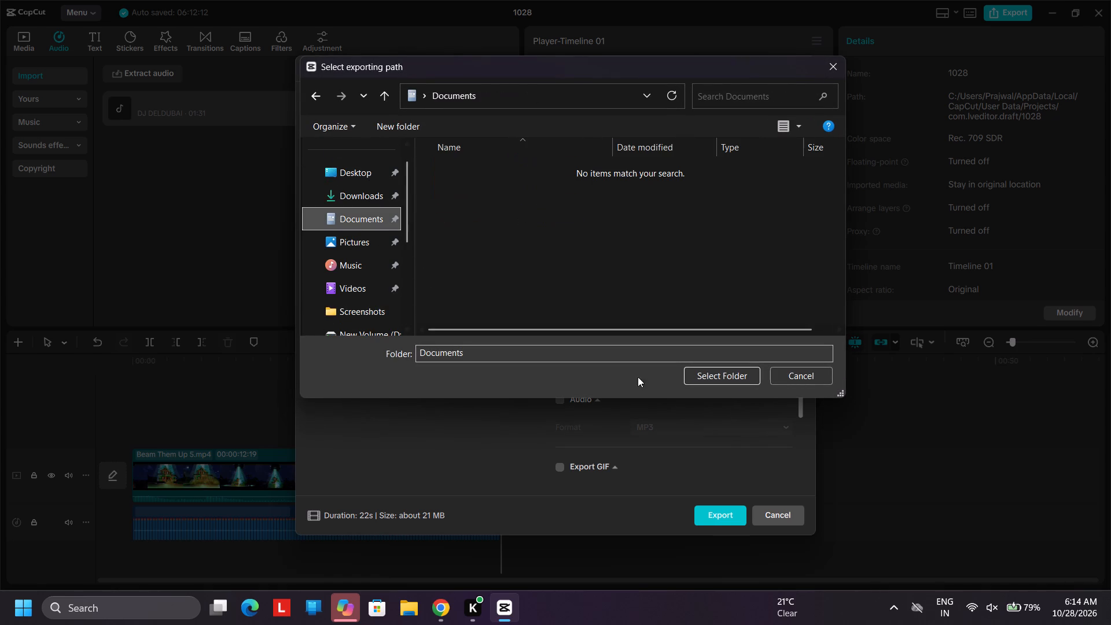
left_click(697, 378)
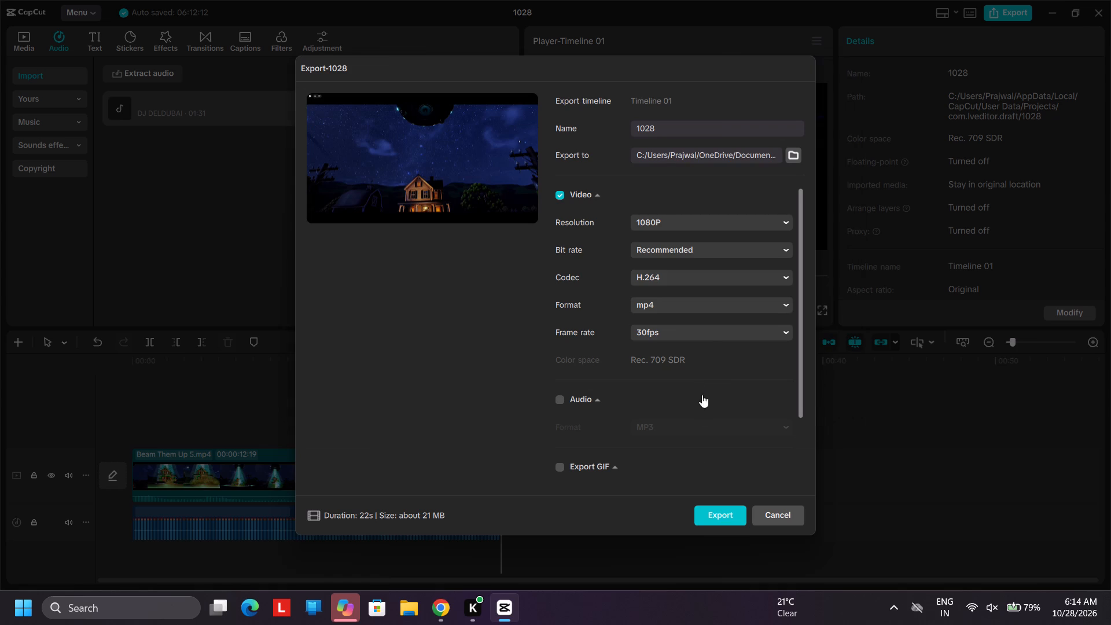
left_click(718, 518)
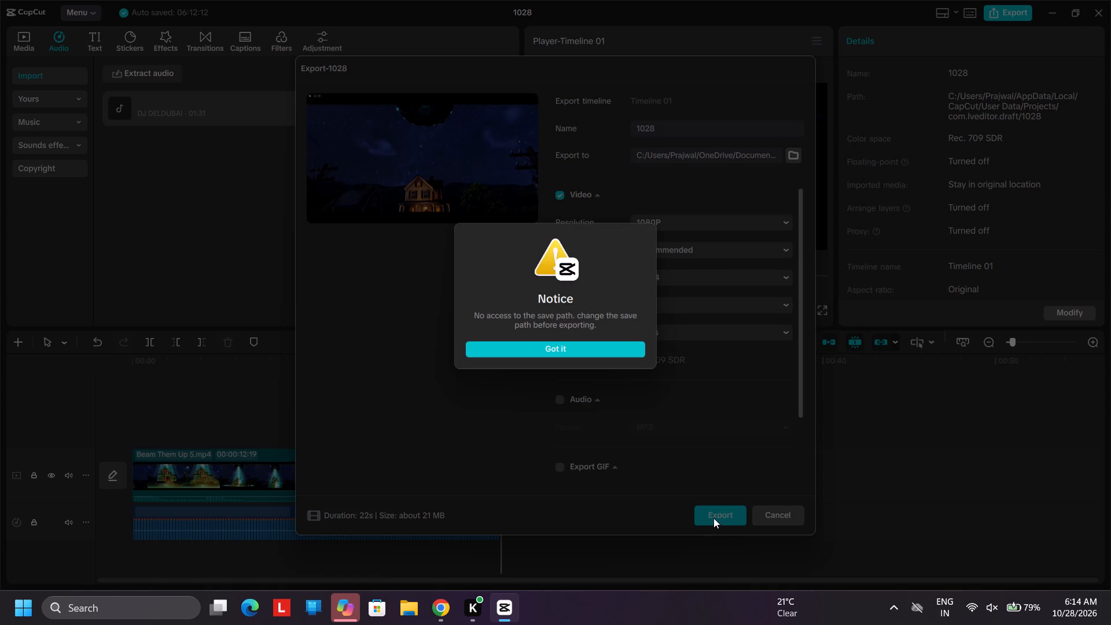
left_click(552, 353)
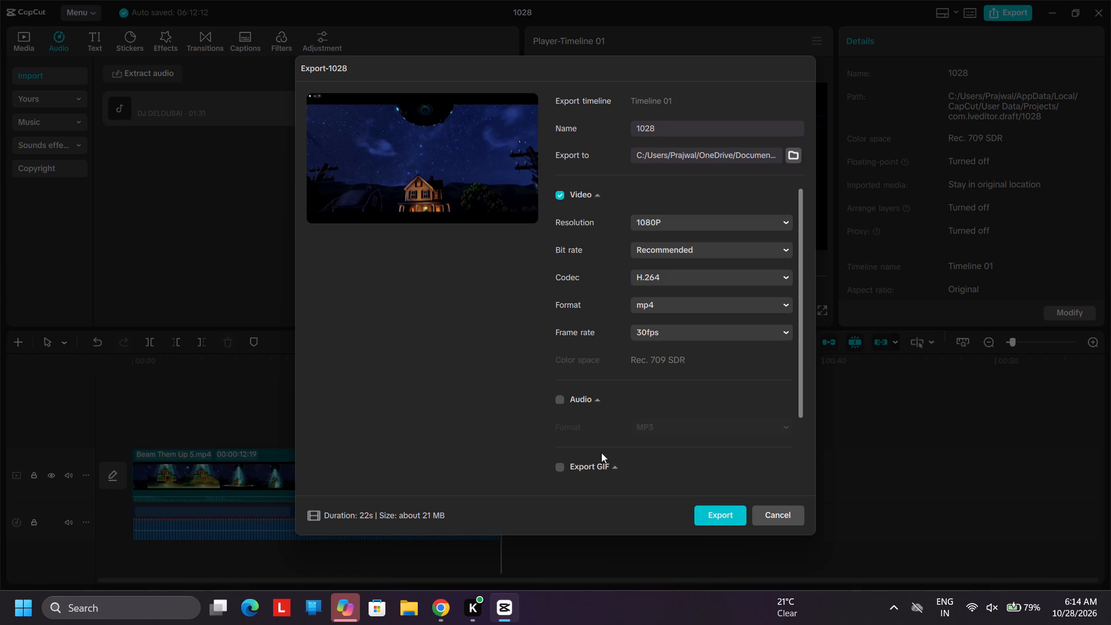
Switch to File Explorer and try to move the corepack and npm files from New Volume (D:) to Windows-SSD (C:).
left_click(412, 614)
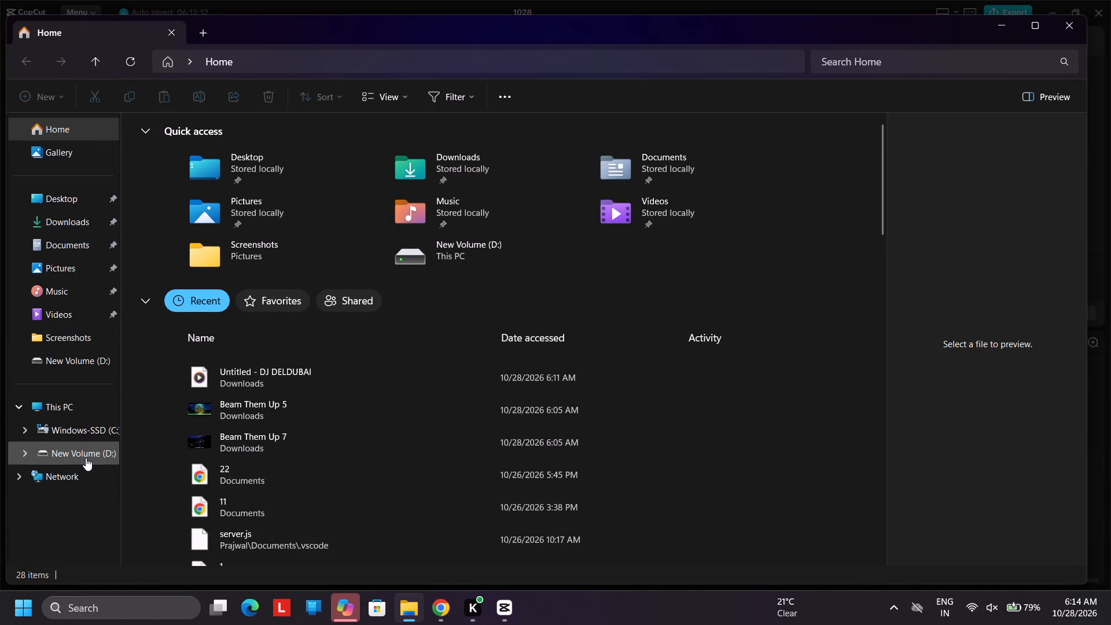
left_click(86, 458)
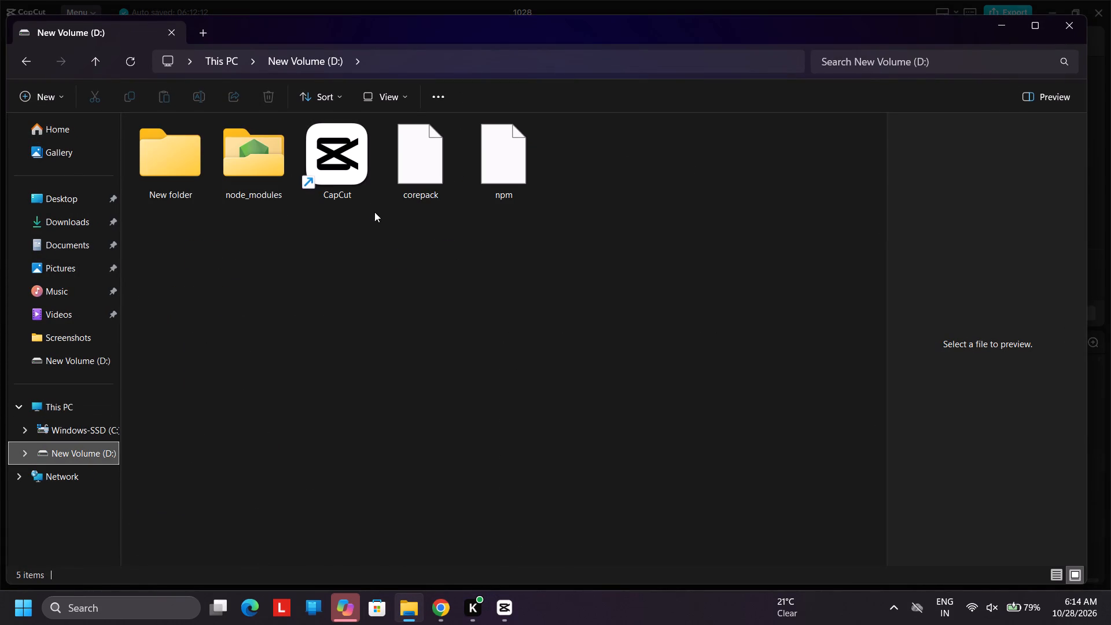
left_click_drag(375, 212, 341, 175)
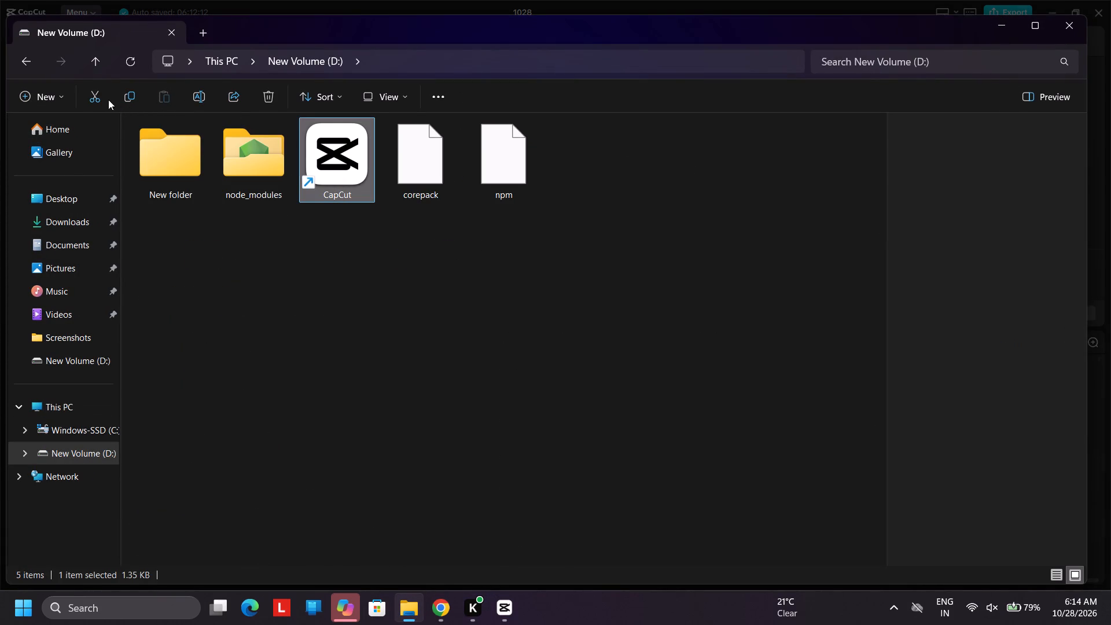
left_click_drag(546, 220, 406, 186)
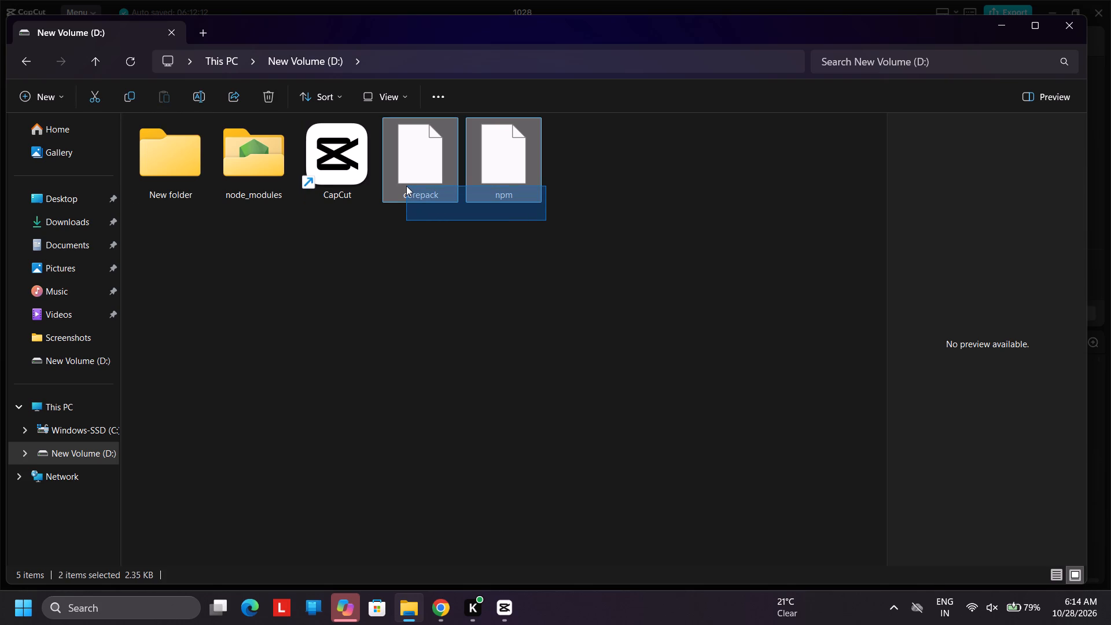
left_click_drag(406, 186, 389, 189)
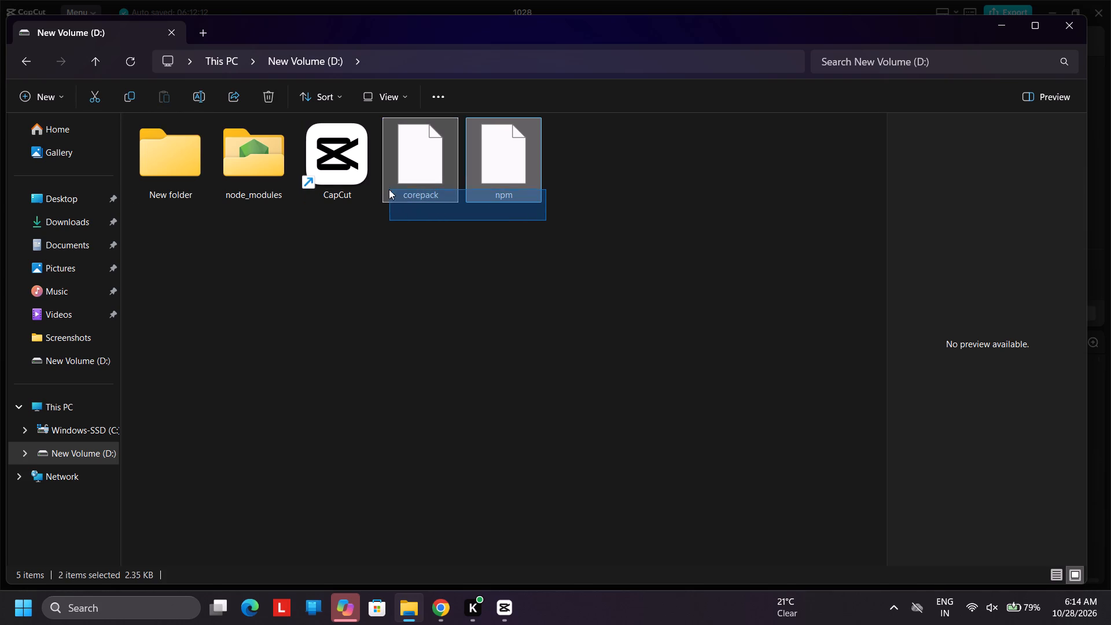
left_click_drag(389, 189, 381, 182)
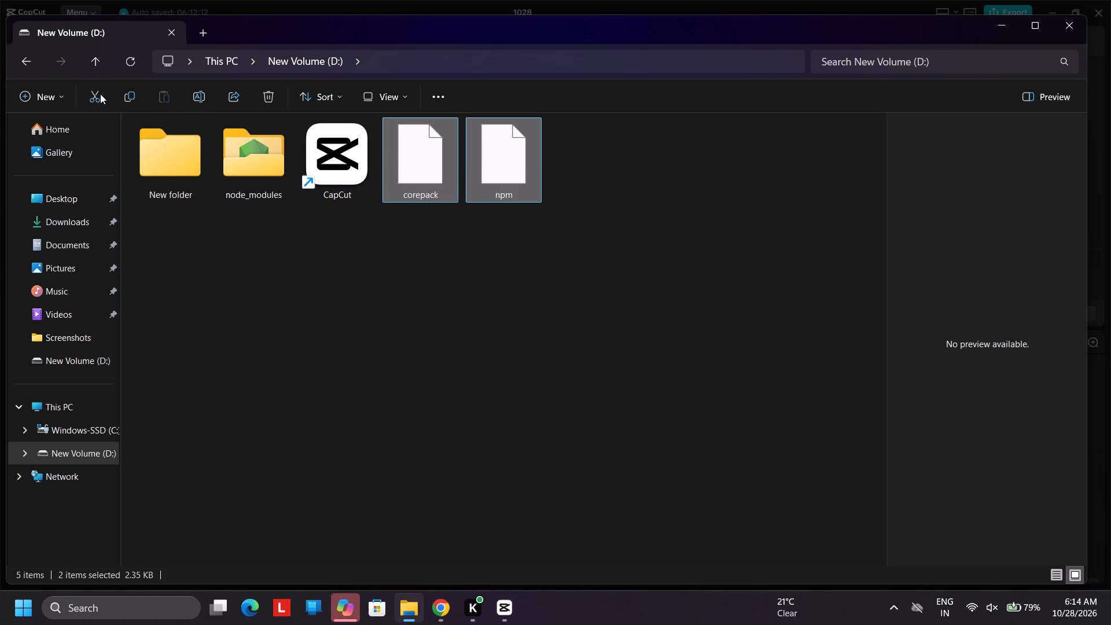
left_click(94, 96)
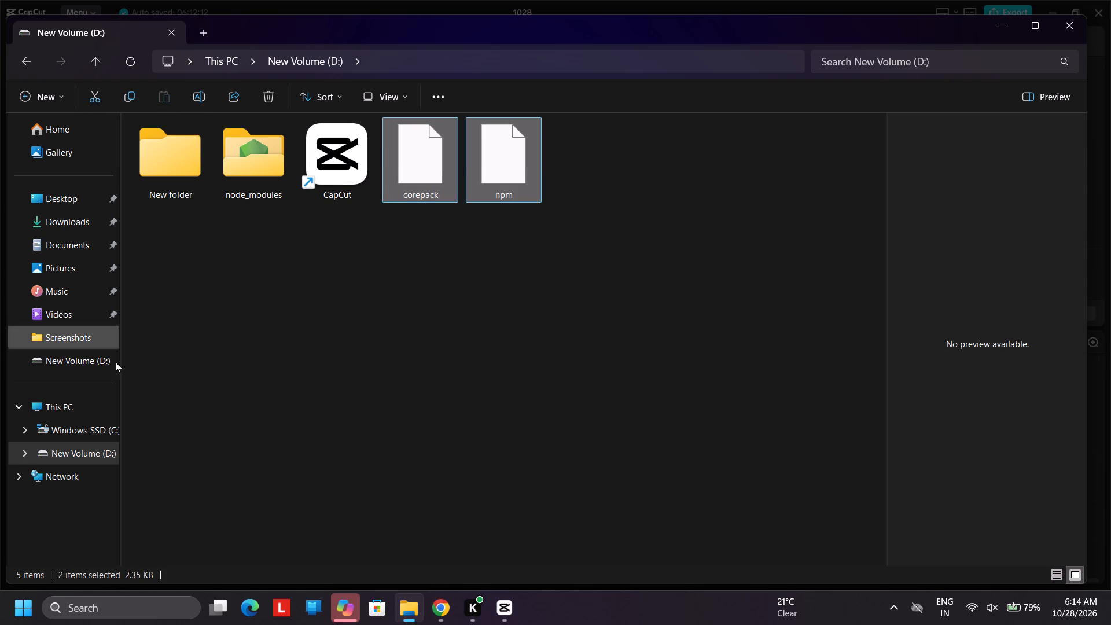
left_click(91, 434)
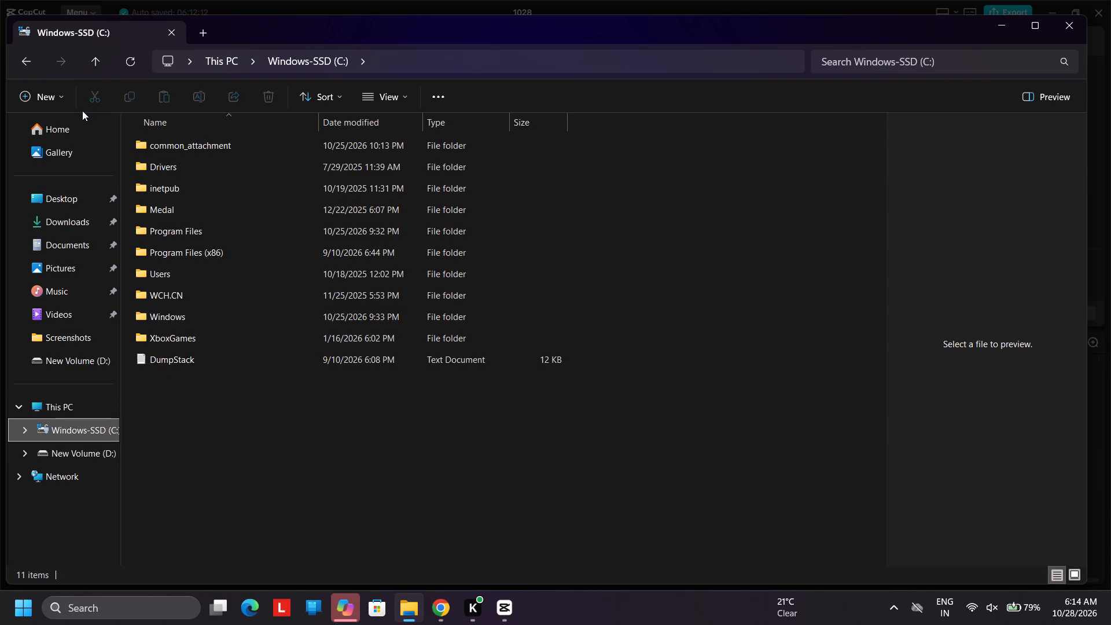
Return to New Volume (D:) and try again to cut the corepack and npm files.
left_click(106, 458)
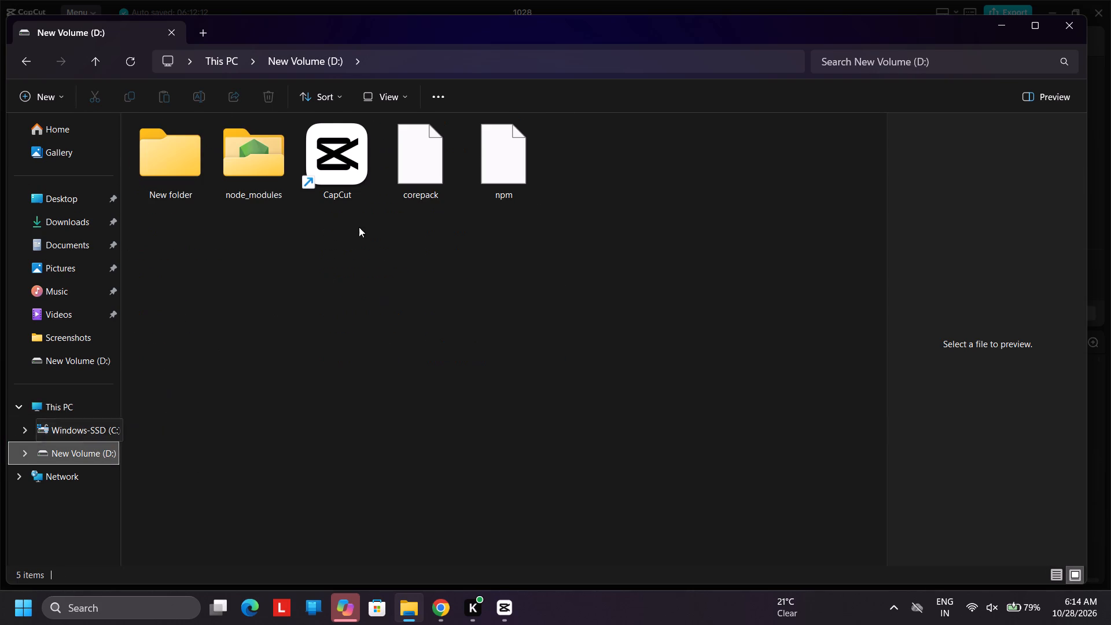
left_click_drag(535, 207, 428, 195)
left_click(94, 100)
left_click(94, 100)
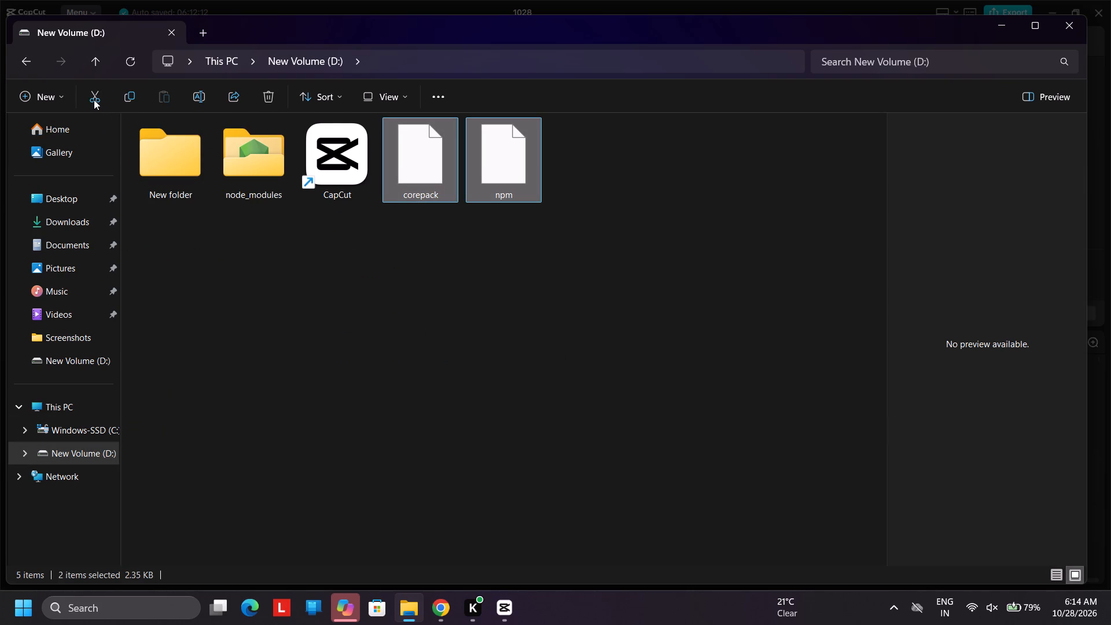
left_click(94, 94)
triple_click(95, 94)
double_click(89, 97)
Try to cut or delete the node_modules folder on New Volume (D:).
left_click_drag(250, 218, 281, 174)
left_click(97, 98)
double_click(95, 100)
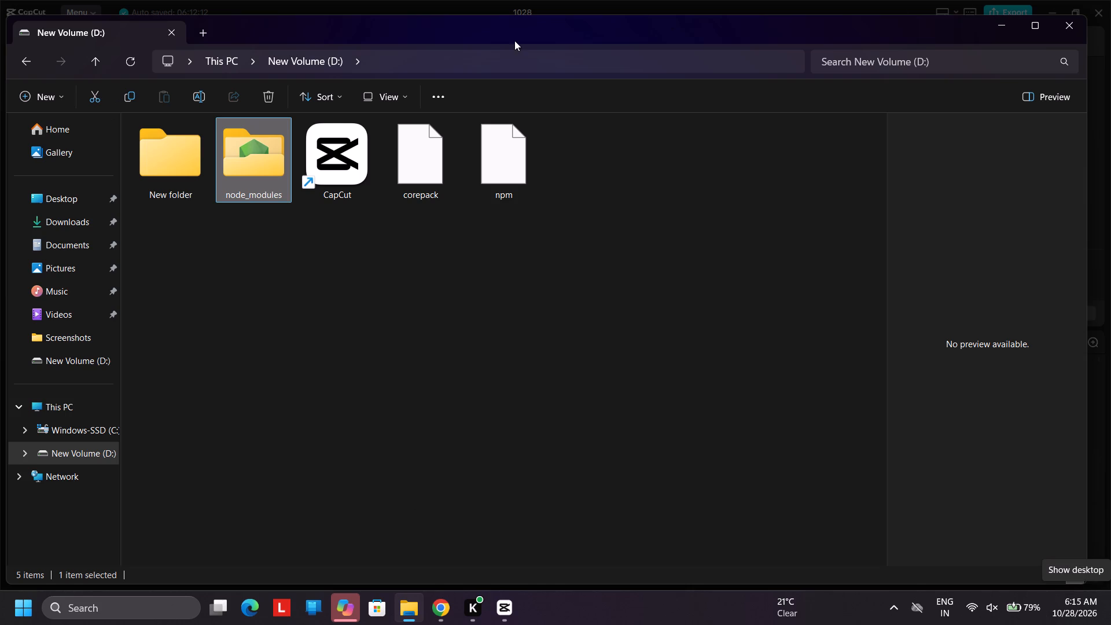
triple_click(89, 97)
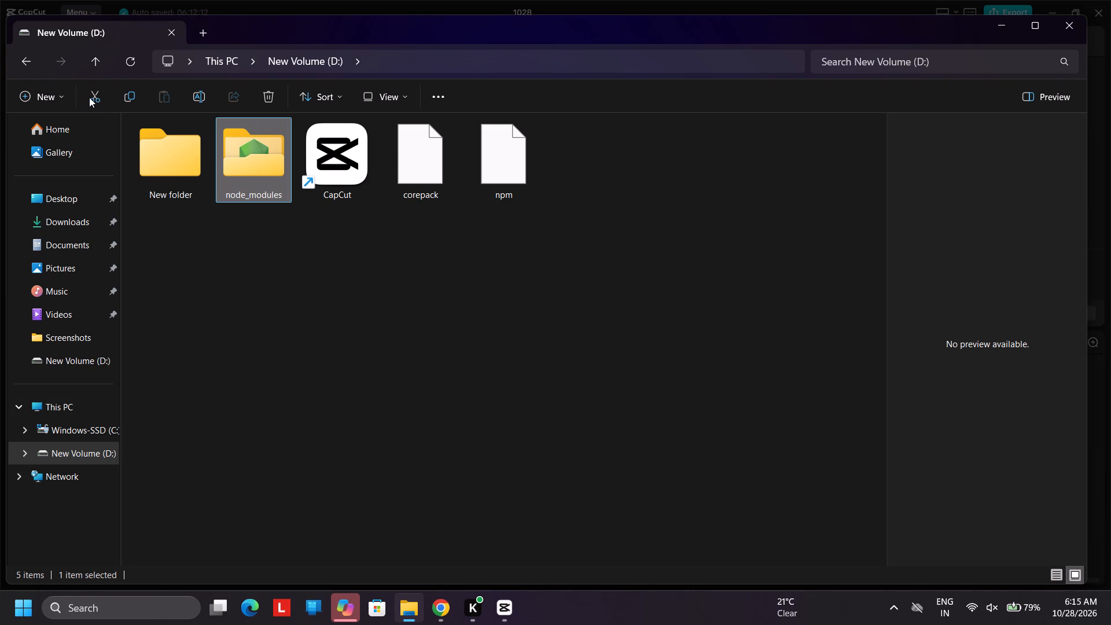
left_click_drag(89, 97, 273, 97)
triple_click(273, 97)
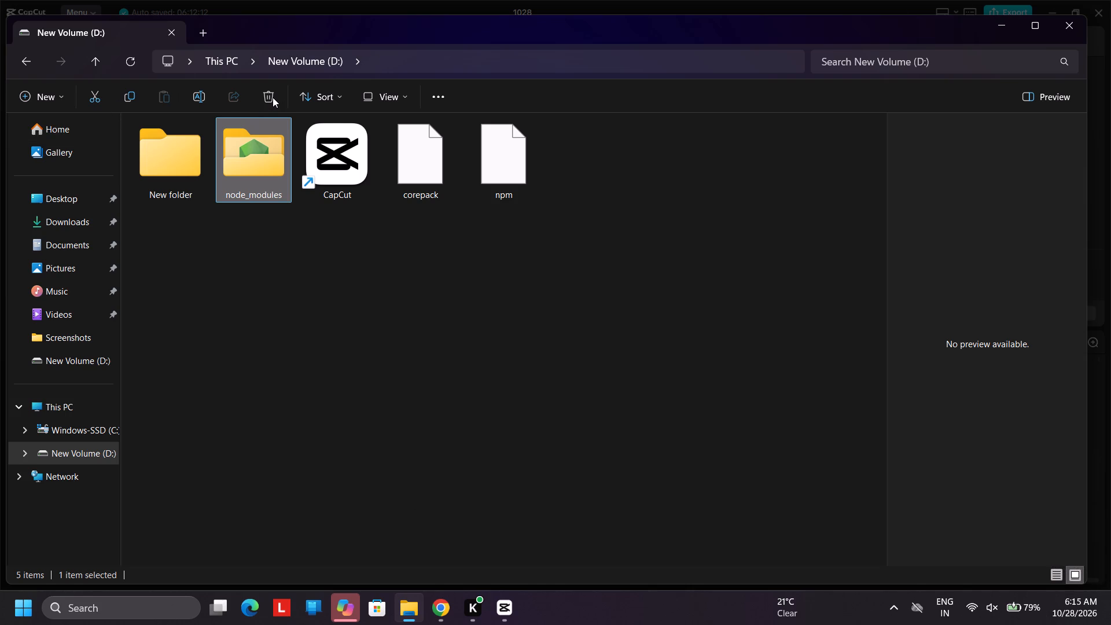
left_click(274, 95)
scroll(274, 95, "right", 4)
Switch to the Copilot window and close it.
left_click(350, 612)
left_click(1092, 21)
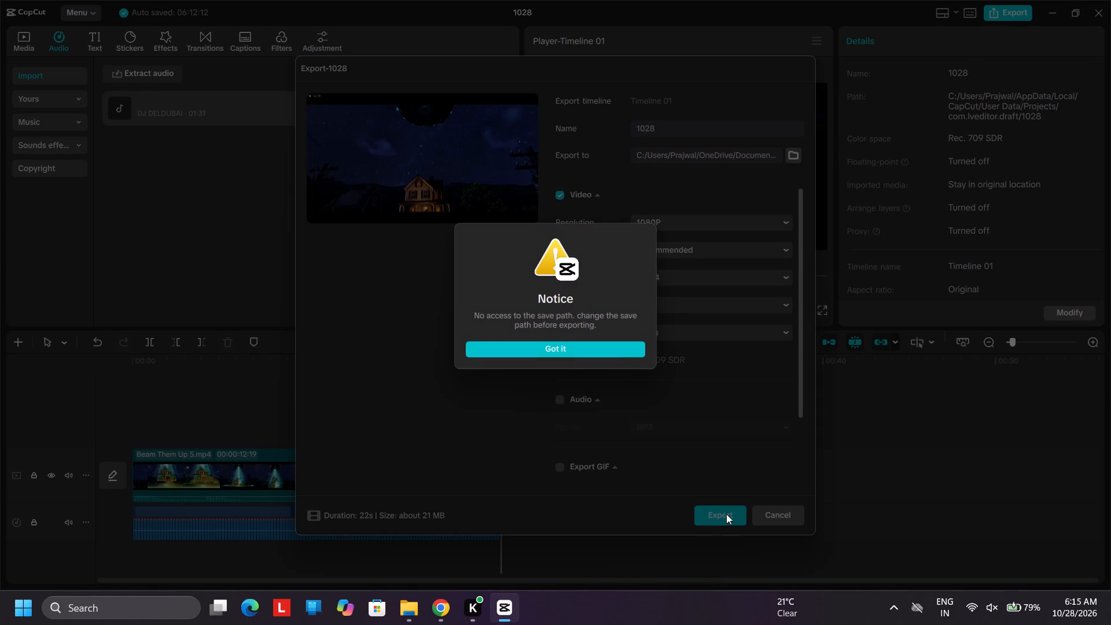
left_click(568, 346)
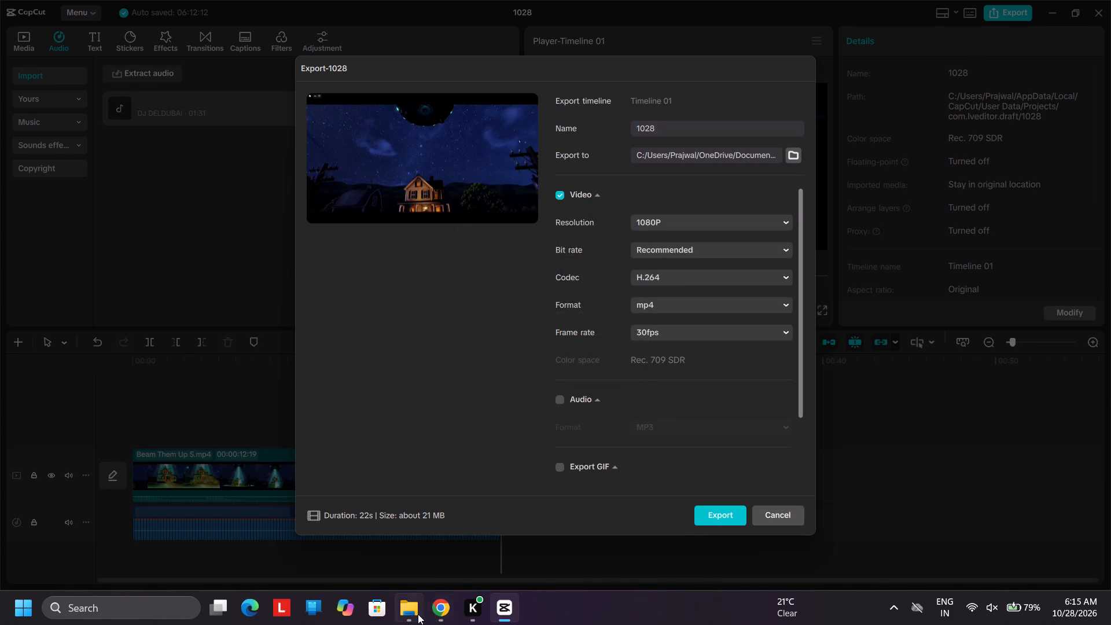
Switch to File Explorer and move the corepack and npm files from New Volume (D:) to Windows-SSD (C:), granting administrator permission.
left_click(415, 614)
left_click_drag(594, 194, 553, 194)
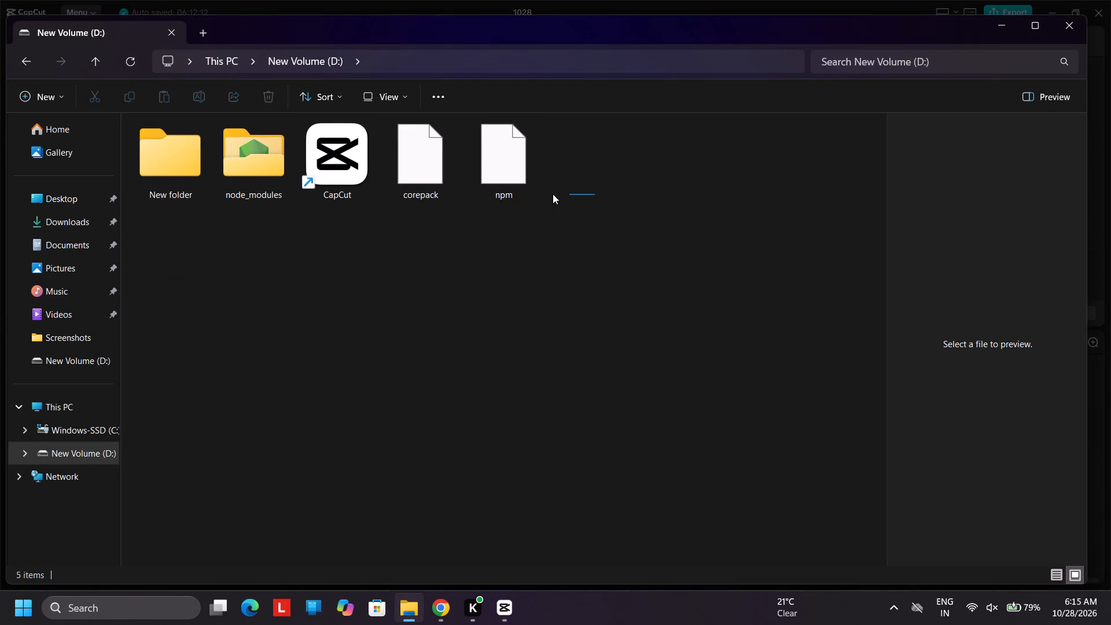
left_click_drag(553, 194, 410, 193)
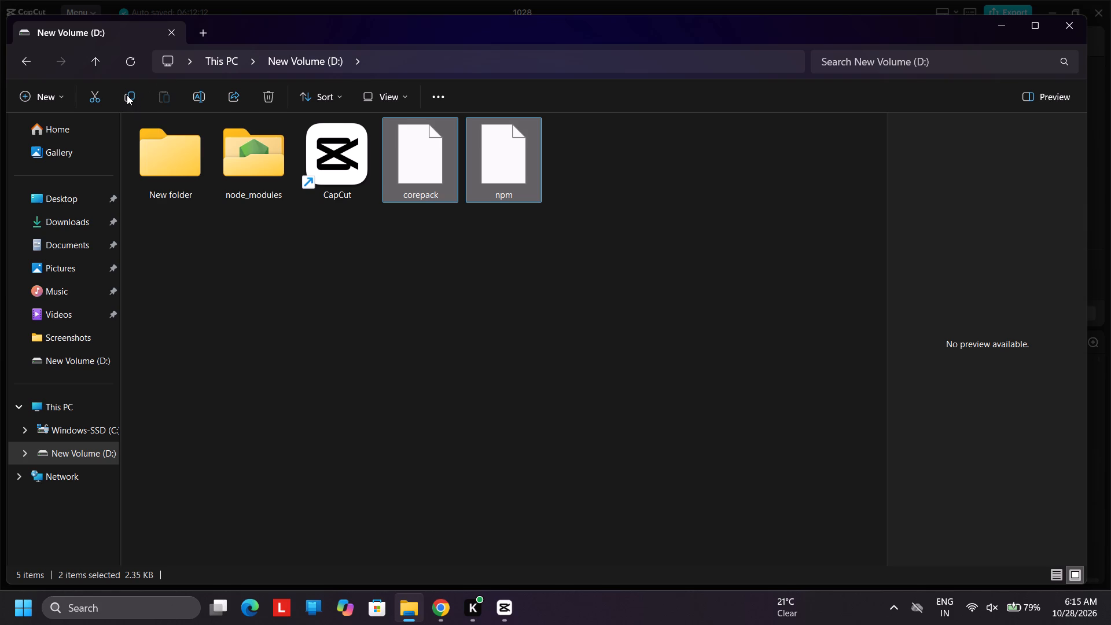
left_click(127, 95)
double_click(89, 96)
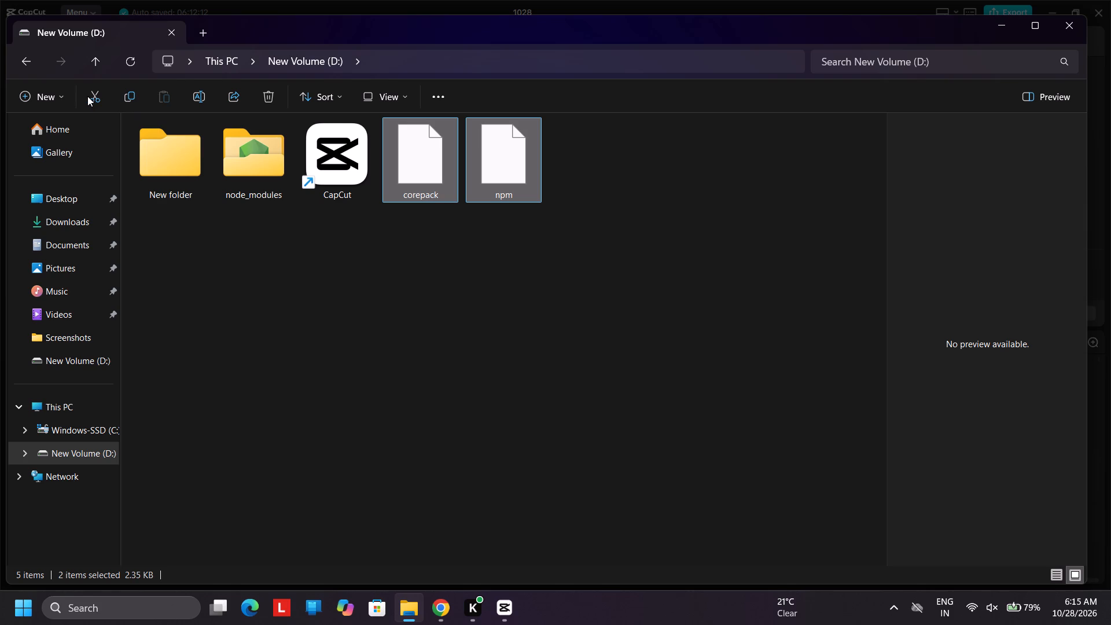
right_click(87, 96)
key("ctrl+c")
left_click(97, 96, "ctrl")
key("ctrl+x")
left_click(56, 419)
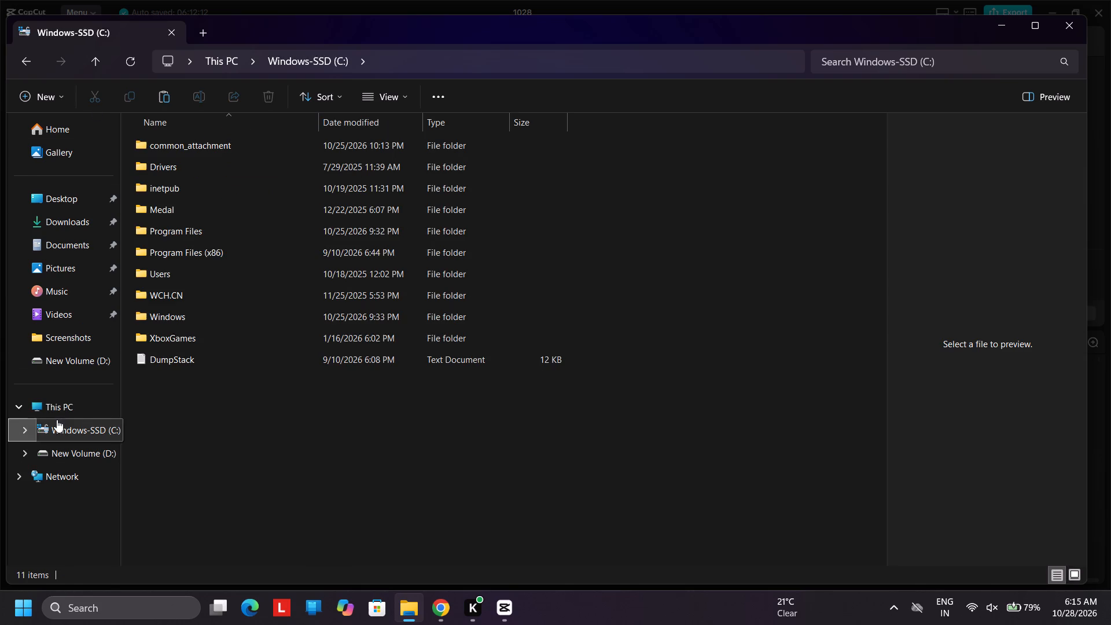
key("ctrl+v")
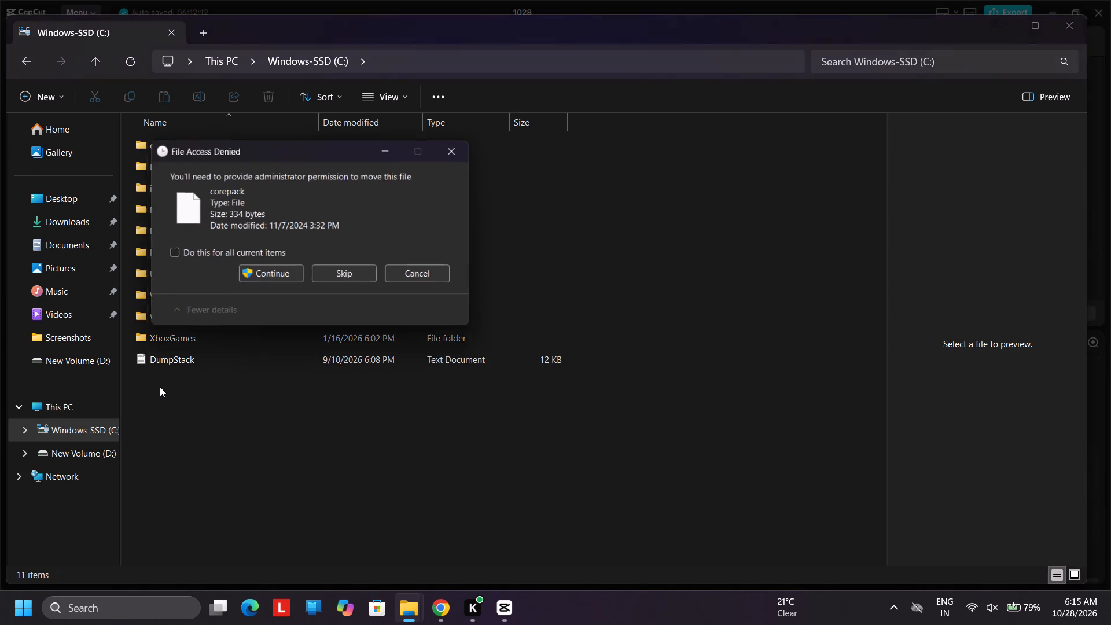
left_click(264, 267)
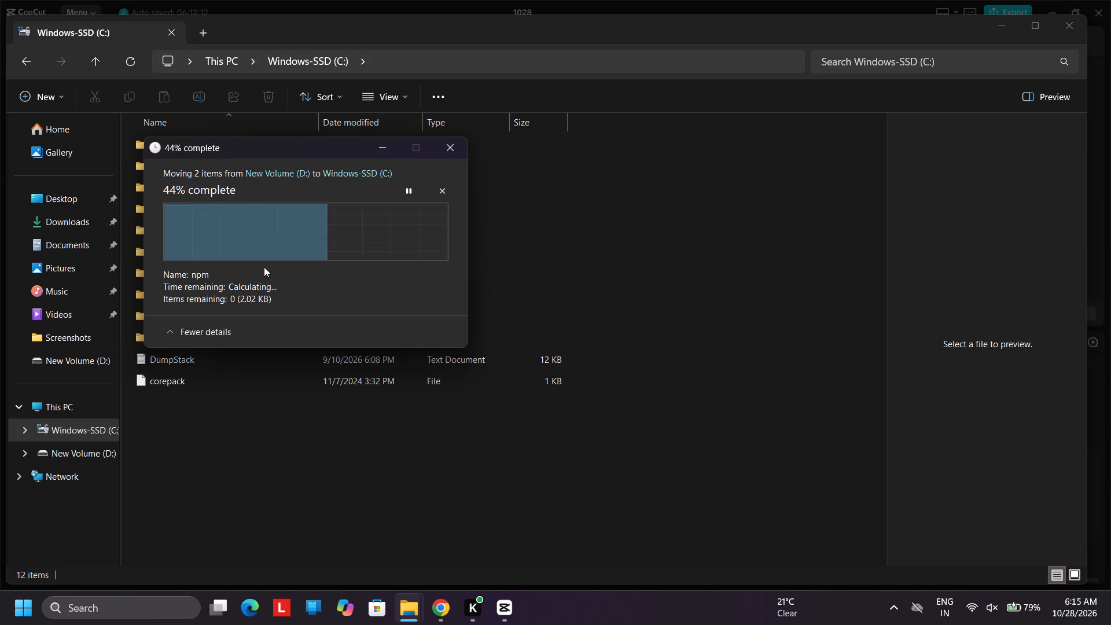
left_click(250, 275)
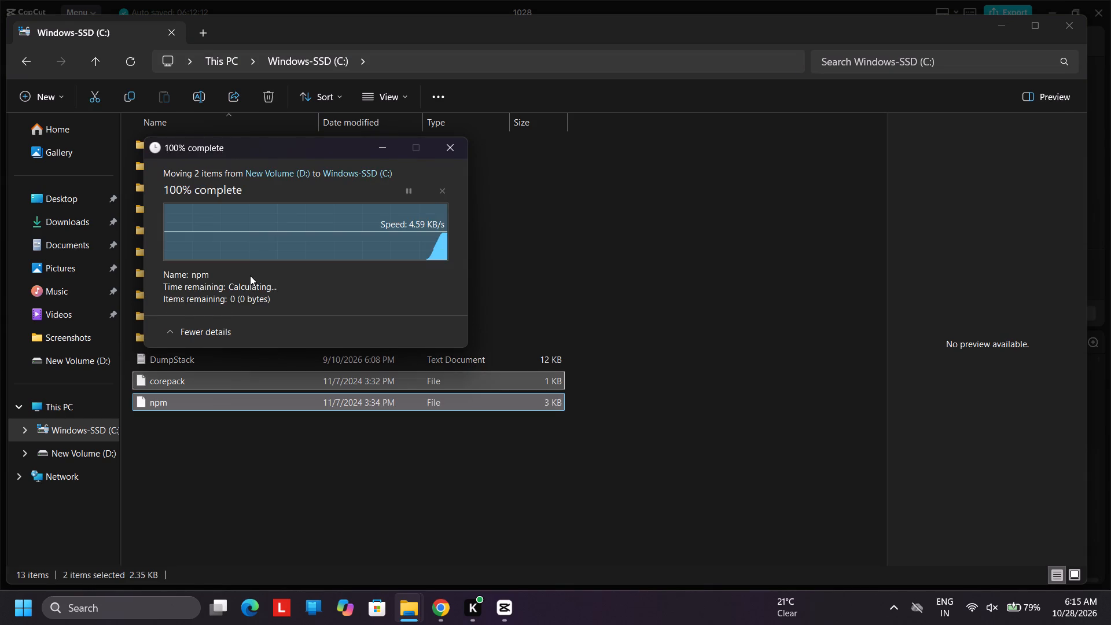
Move the node_modules folder from New Volume (D:) to Windows-SSD (C:), granting administrator permission.
left_click(79, 446)
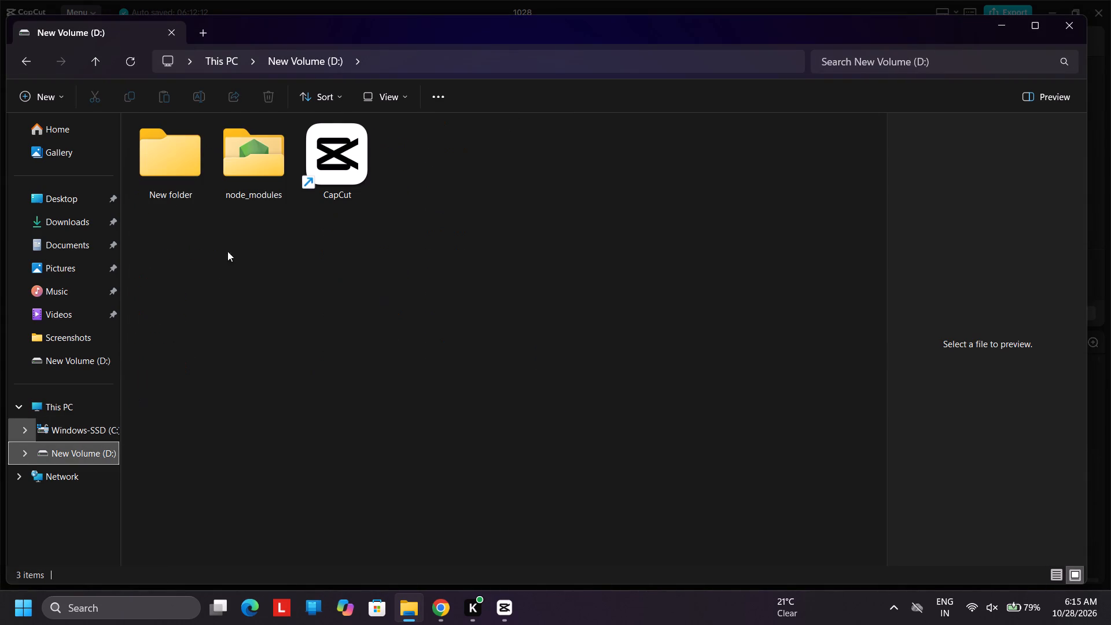
left_click_drag(231, 247, 261, 165)
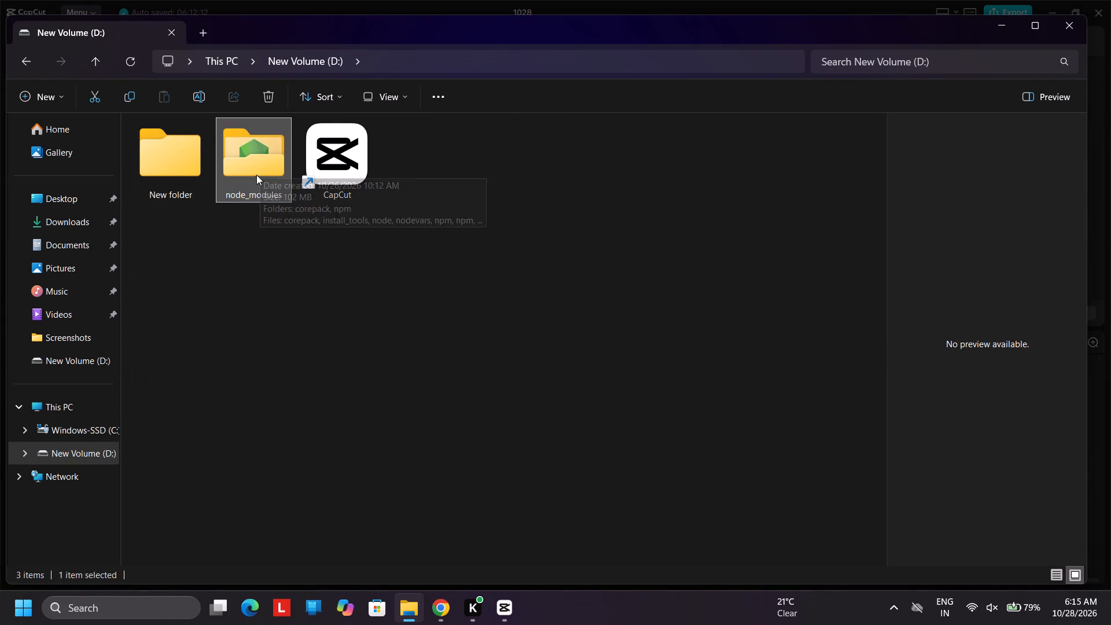
key("ctrl+x")
left_click(84, 432)
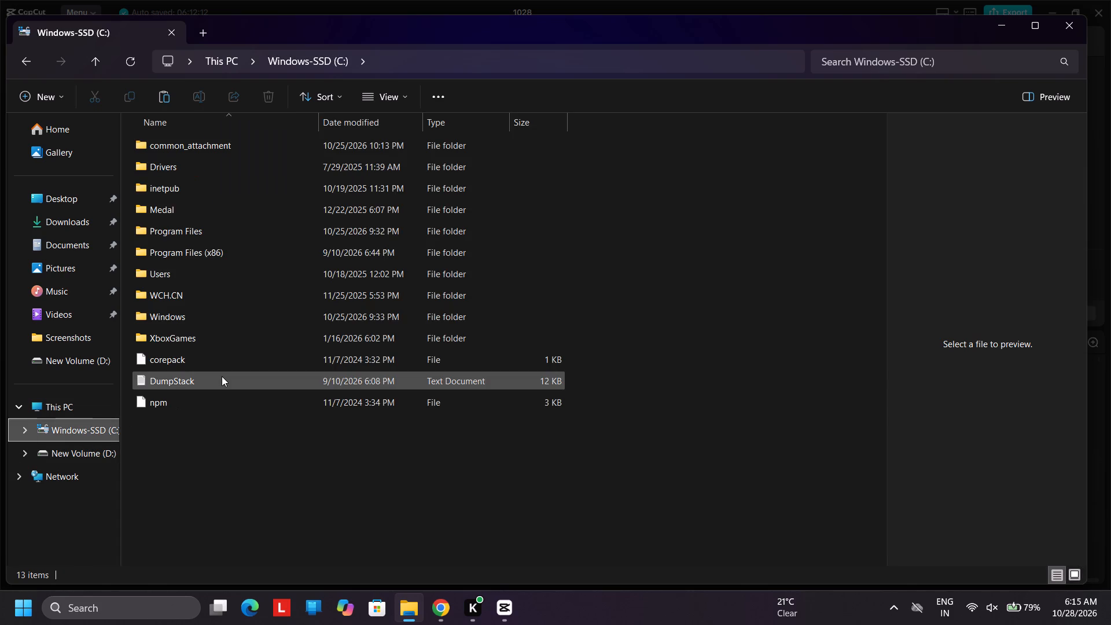
key("ctrl+v")
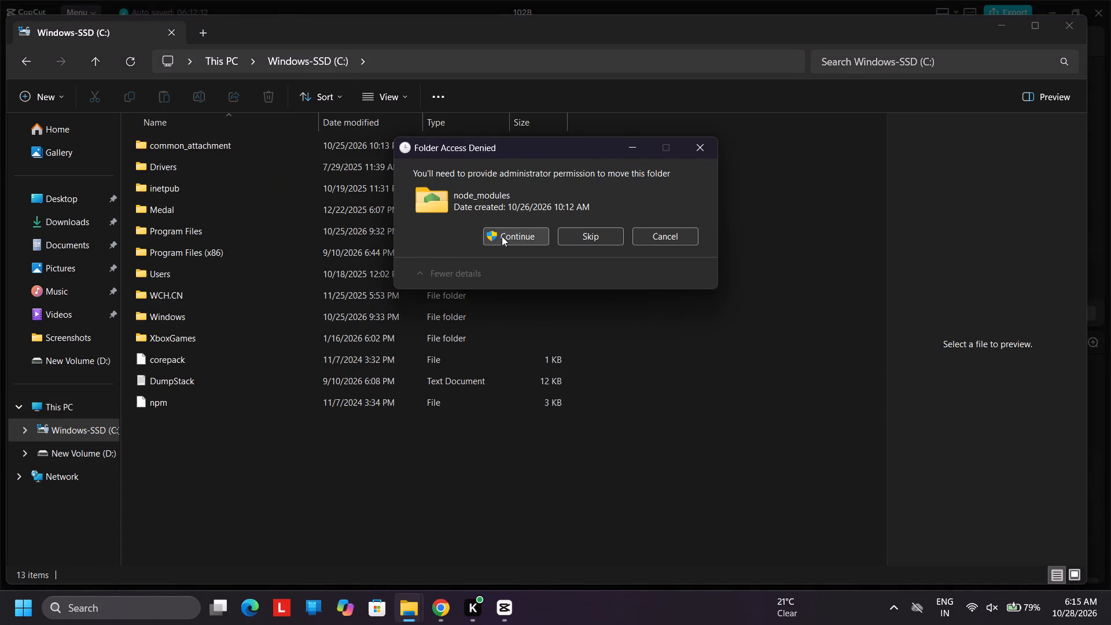
left_click(502, 236)
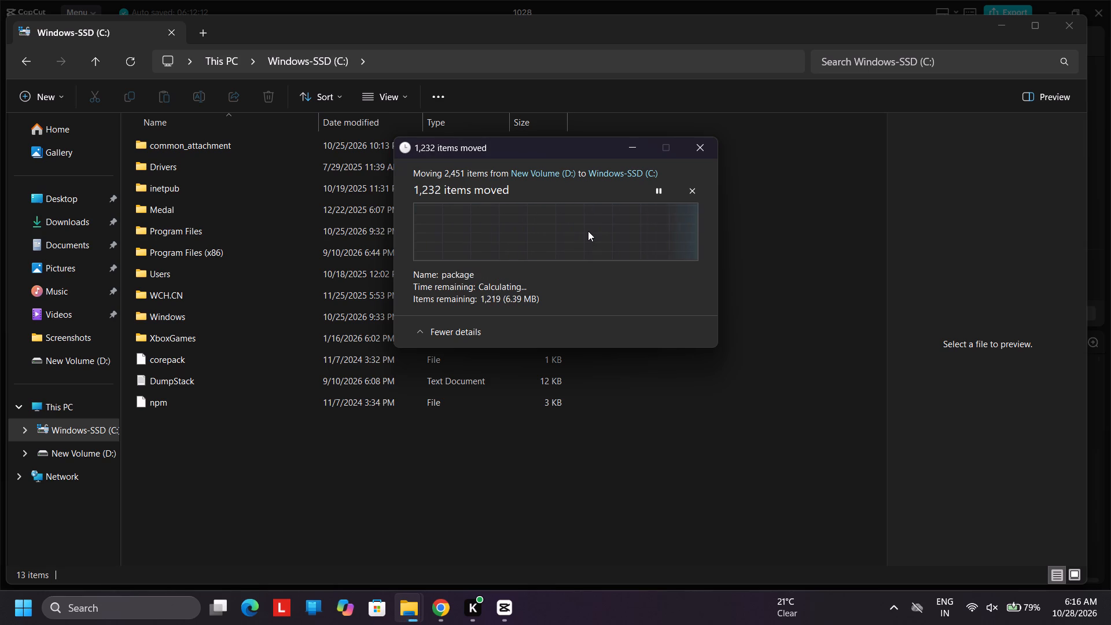
Switch to CapCut, set the export folder to New Volume (D:), and try to export the video.
left_click(502, 622)
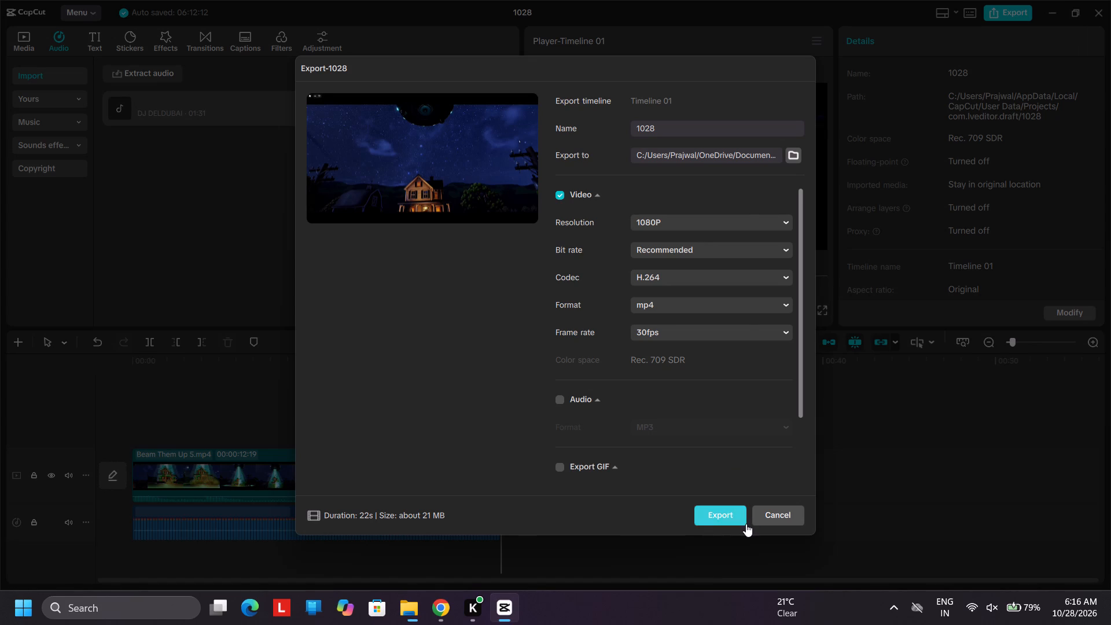
left_click(789, 156)
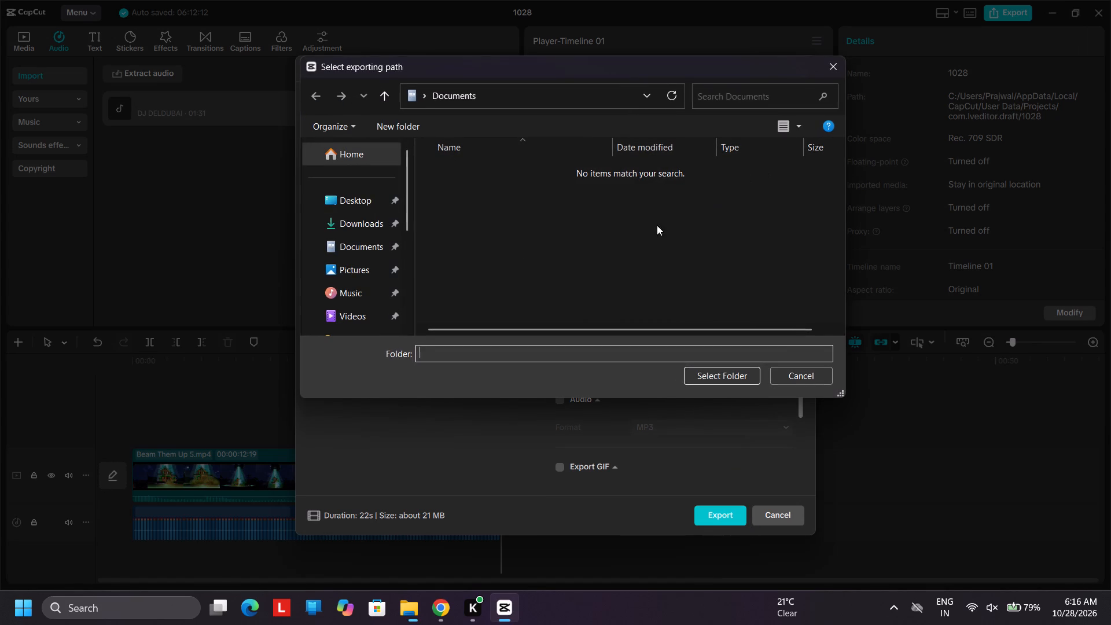
scroll(358, 288, "down", 7)
left_click(360, 259)
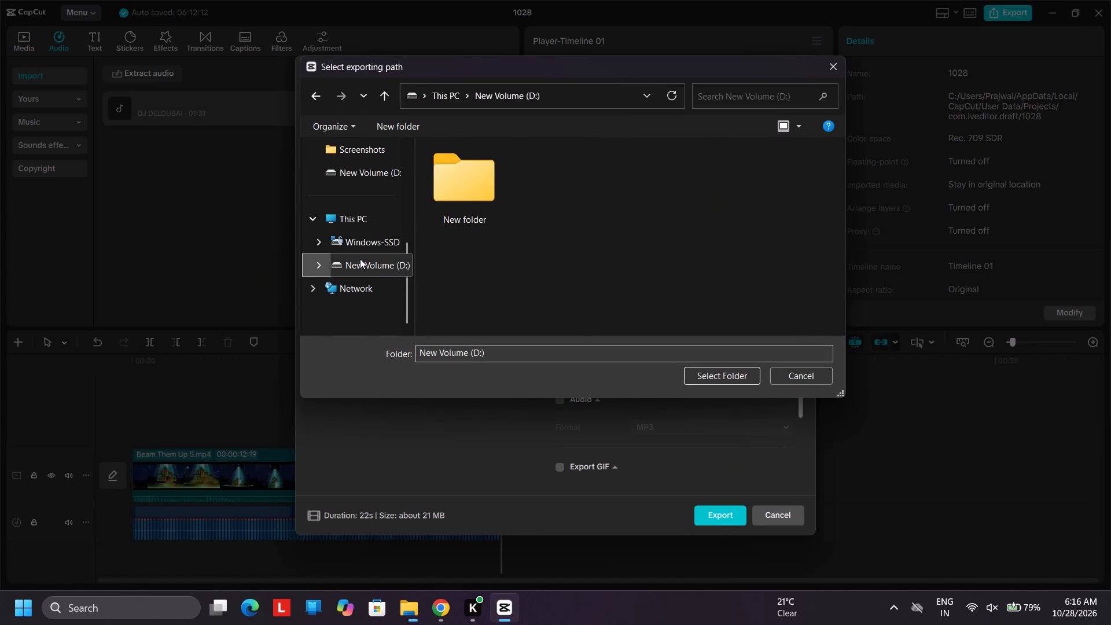
left_click(697, 378)
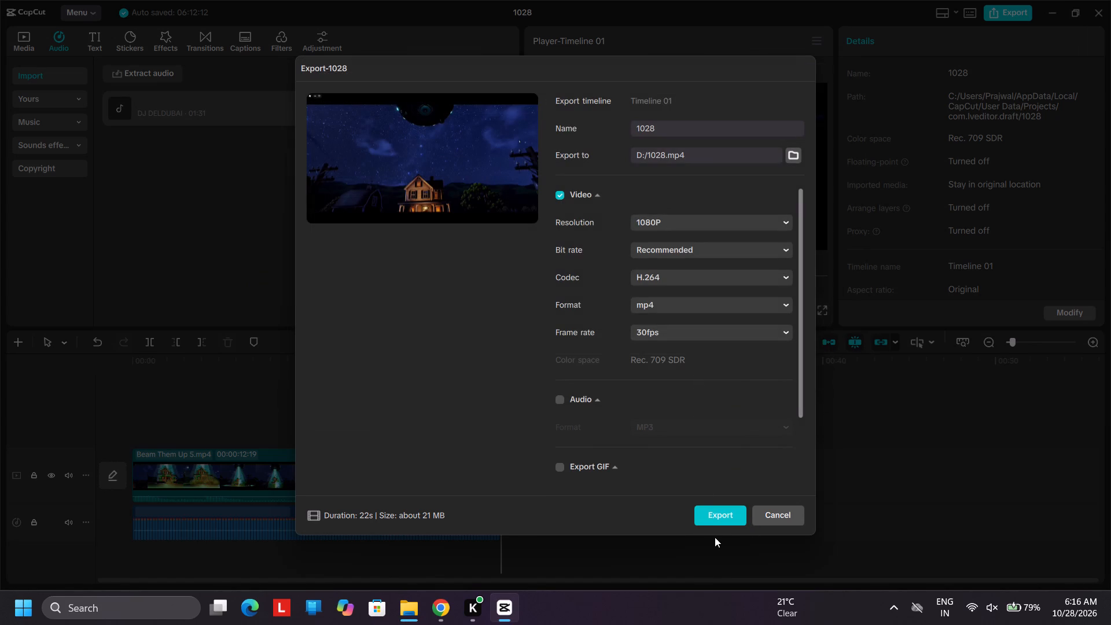
left_click(716, 520)
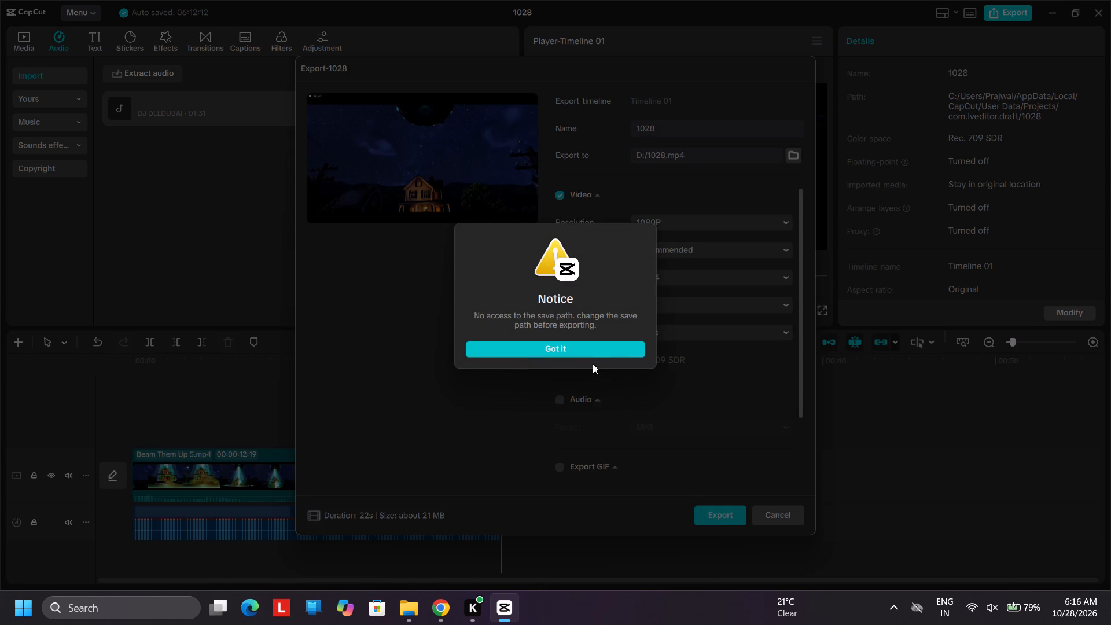
left_click(591, 354)
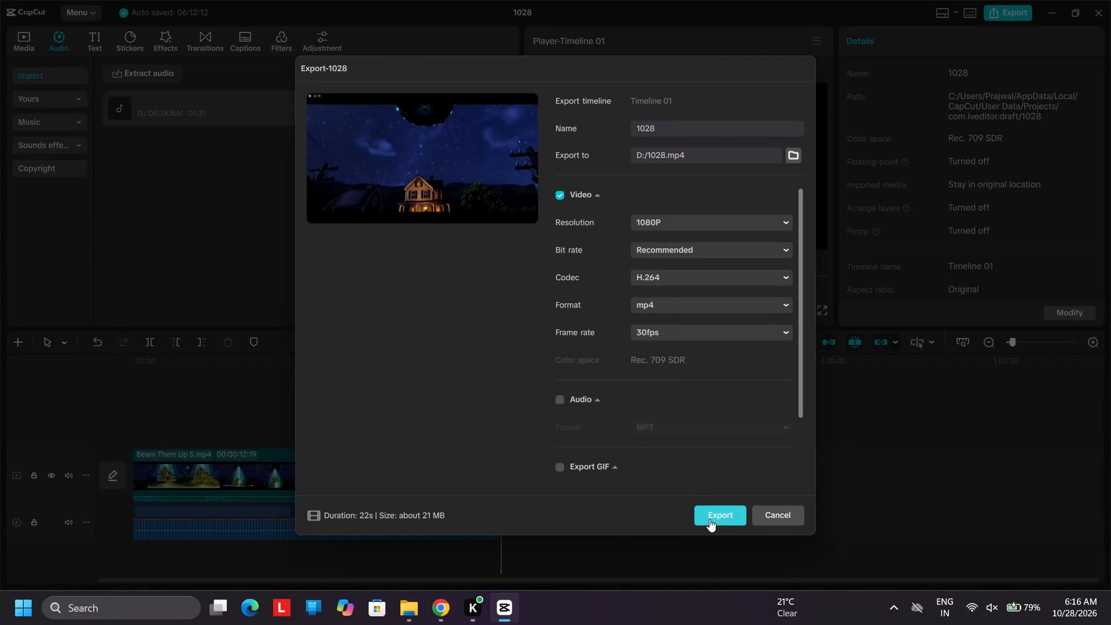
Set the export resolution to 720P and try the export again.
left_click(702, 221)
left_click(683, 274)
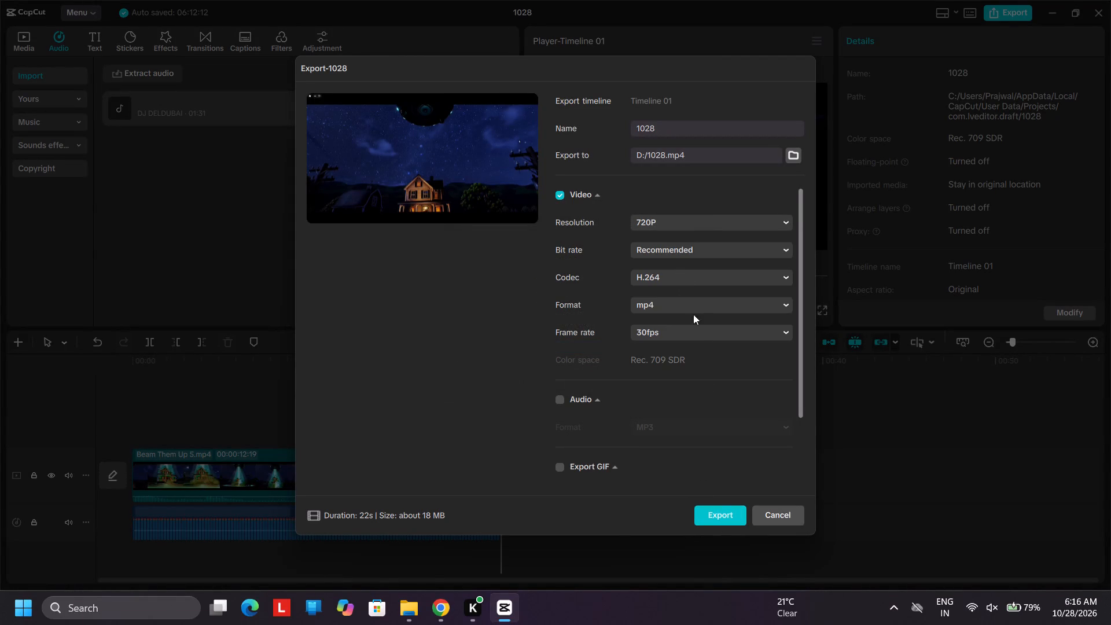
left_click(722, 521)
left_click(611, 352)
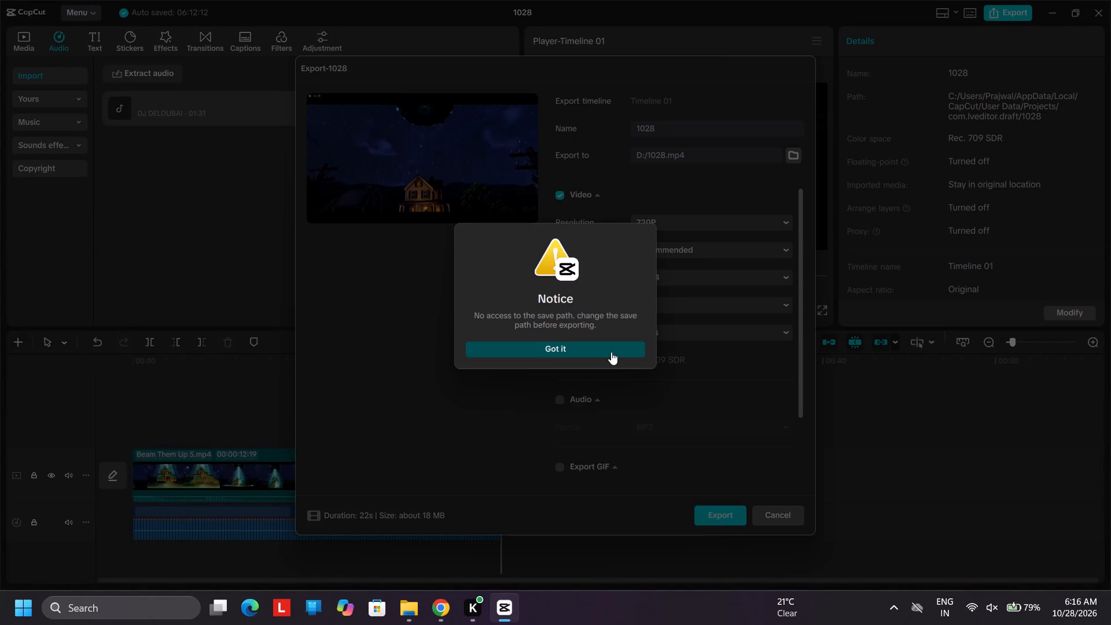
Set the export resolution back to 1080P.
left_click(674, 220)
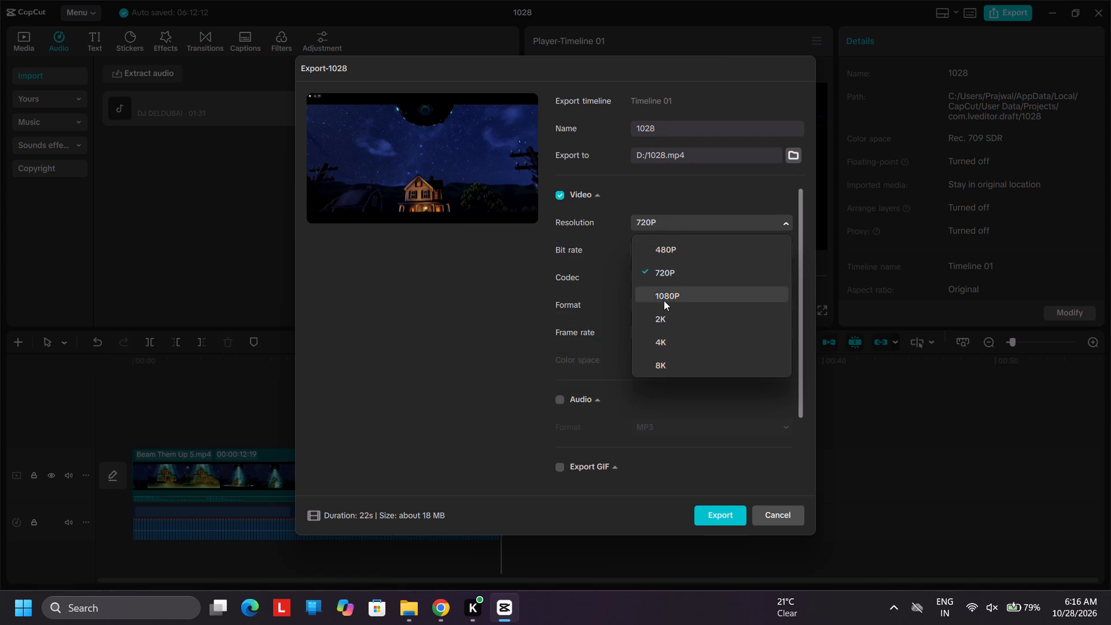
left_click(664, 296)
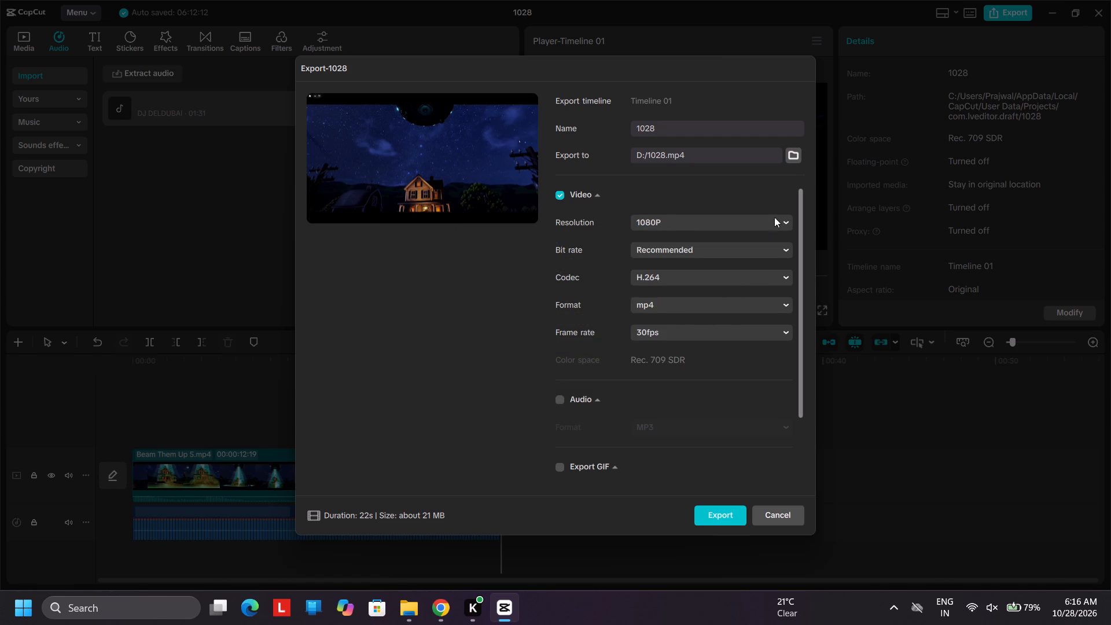
Switch to File Explorer and delete New folder from New Volume (D:), granting administrator permission.
left_click(410, 609)
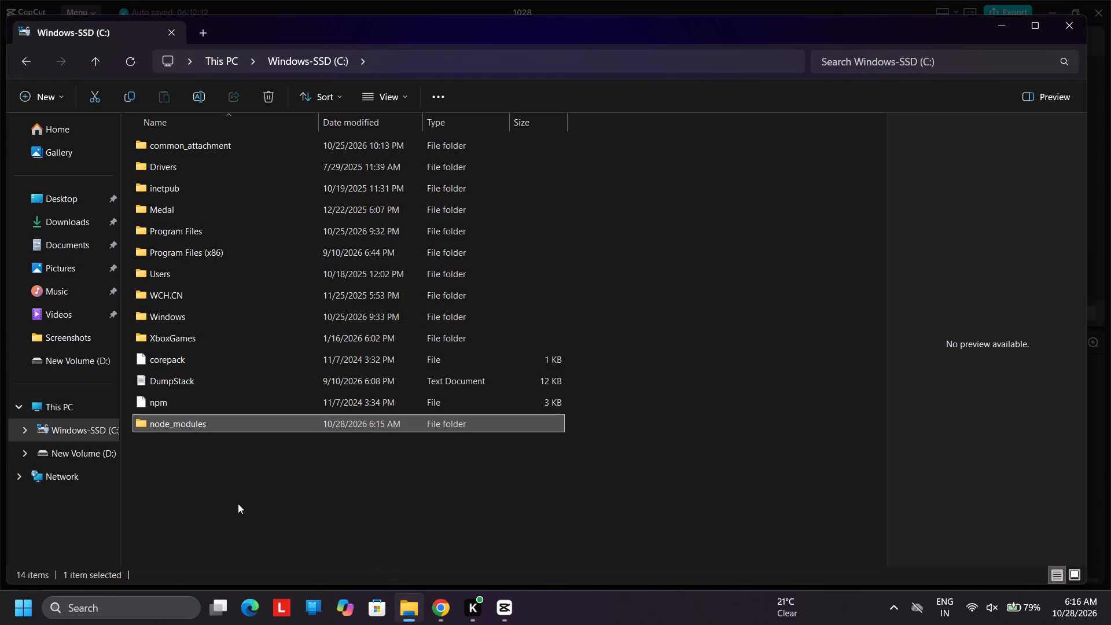
left_click(91, 448)
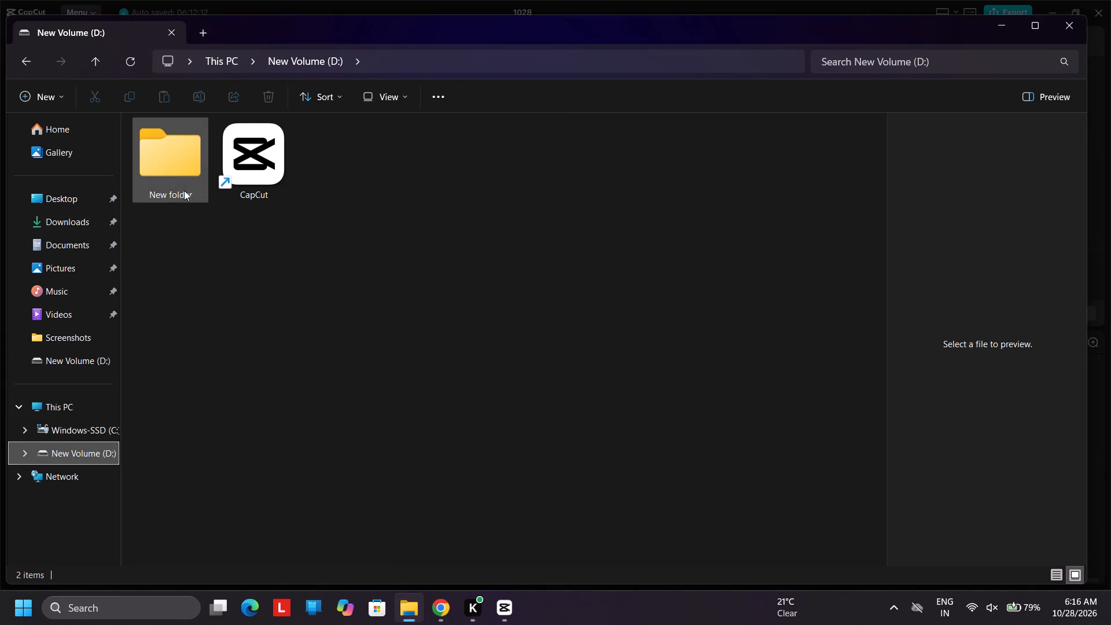
left_click_drag(179, 234, 193, 137)
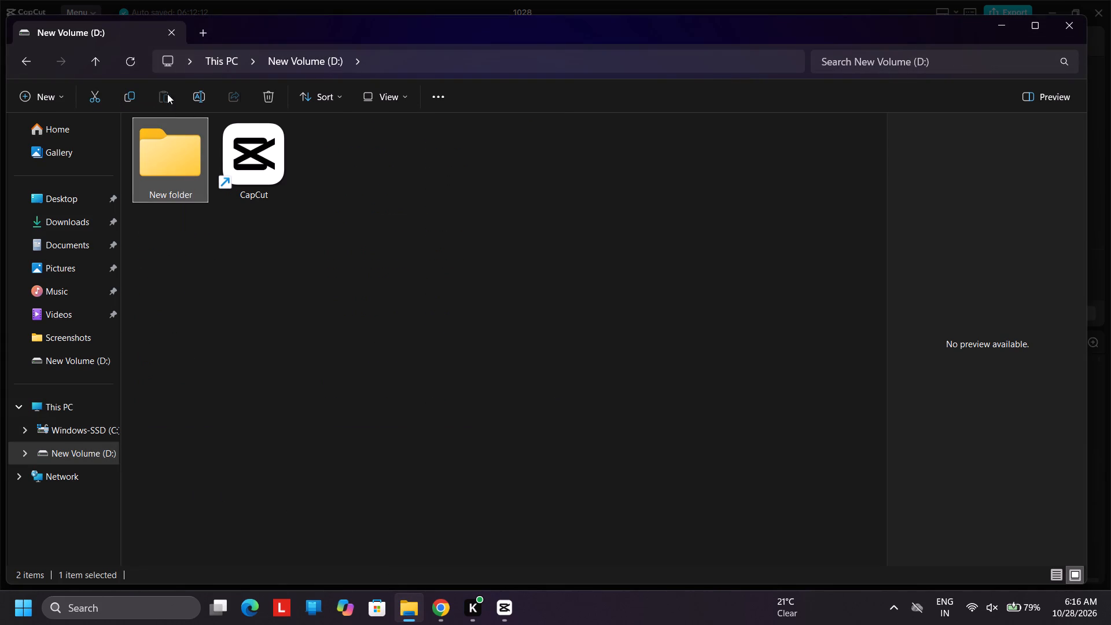
double_click(269, 94)
key("Delete")
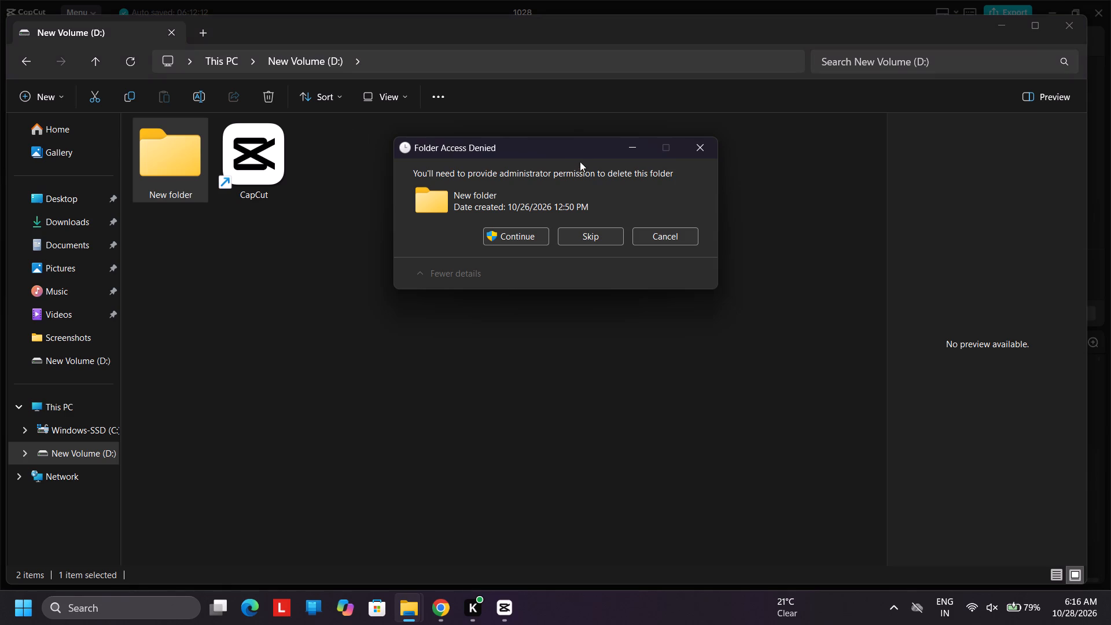
left_click(525, 237)
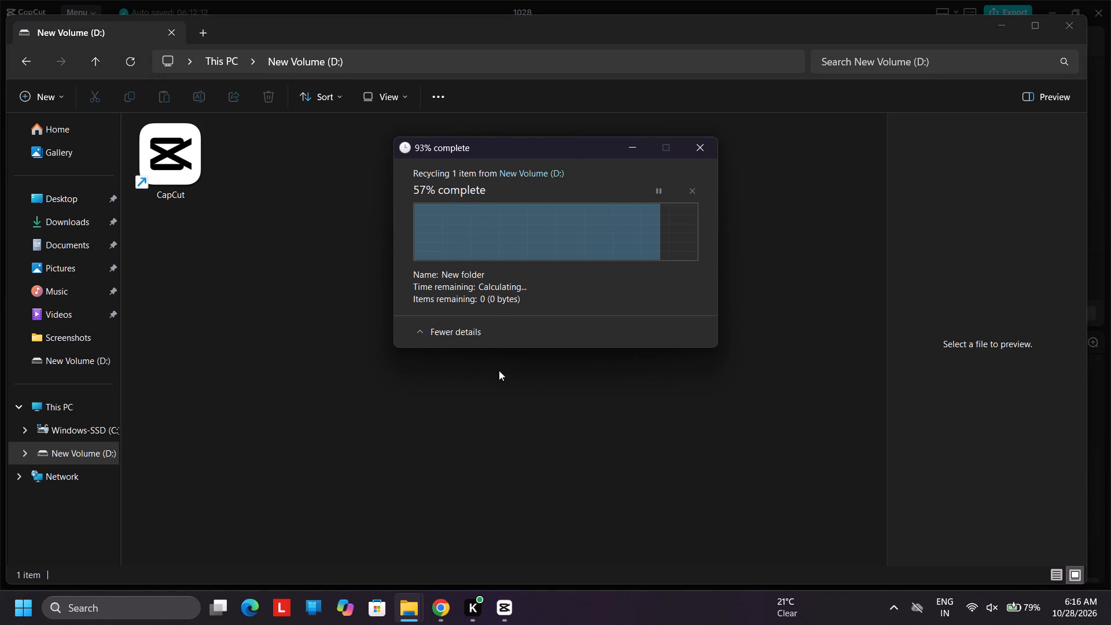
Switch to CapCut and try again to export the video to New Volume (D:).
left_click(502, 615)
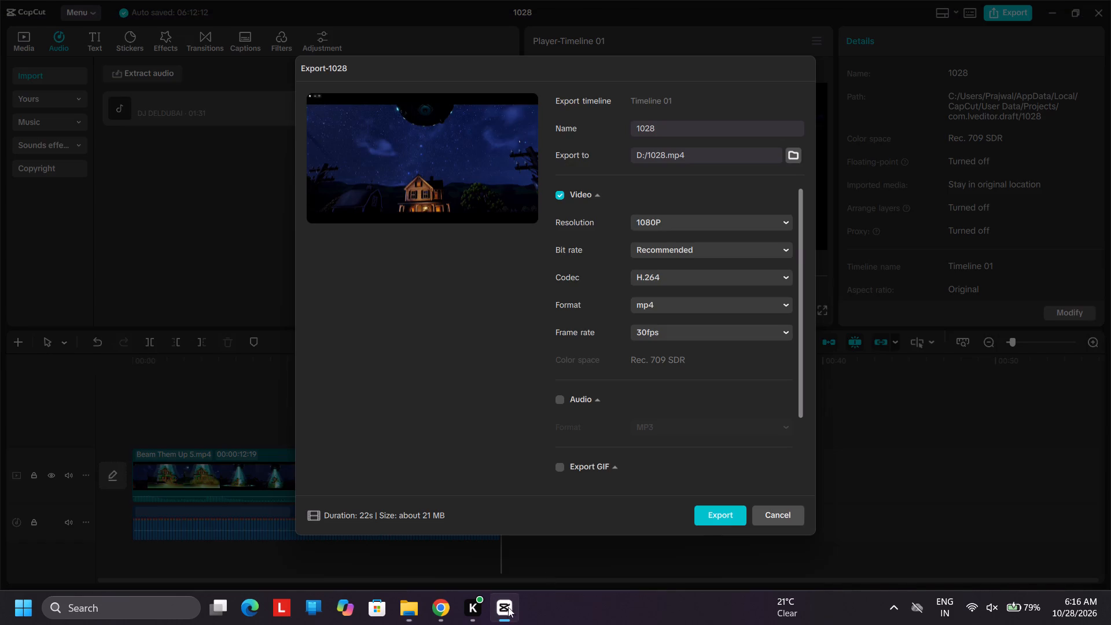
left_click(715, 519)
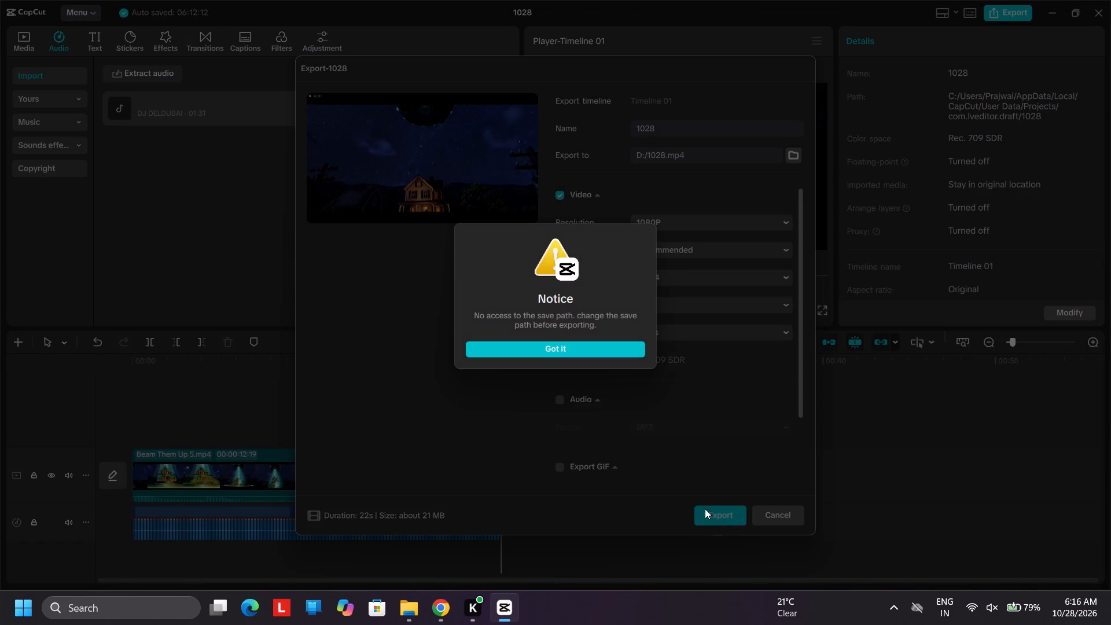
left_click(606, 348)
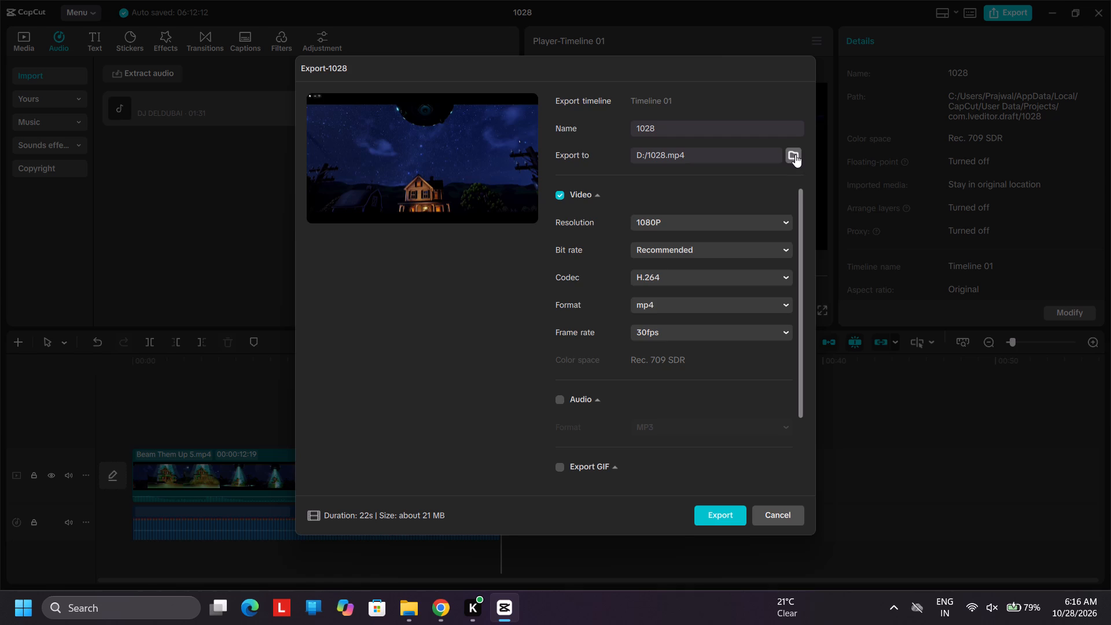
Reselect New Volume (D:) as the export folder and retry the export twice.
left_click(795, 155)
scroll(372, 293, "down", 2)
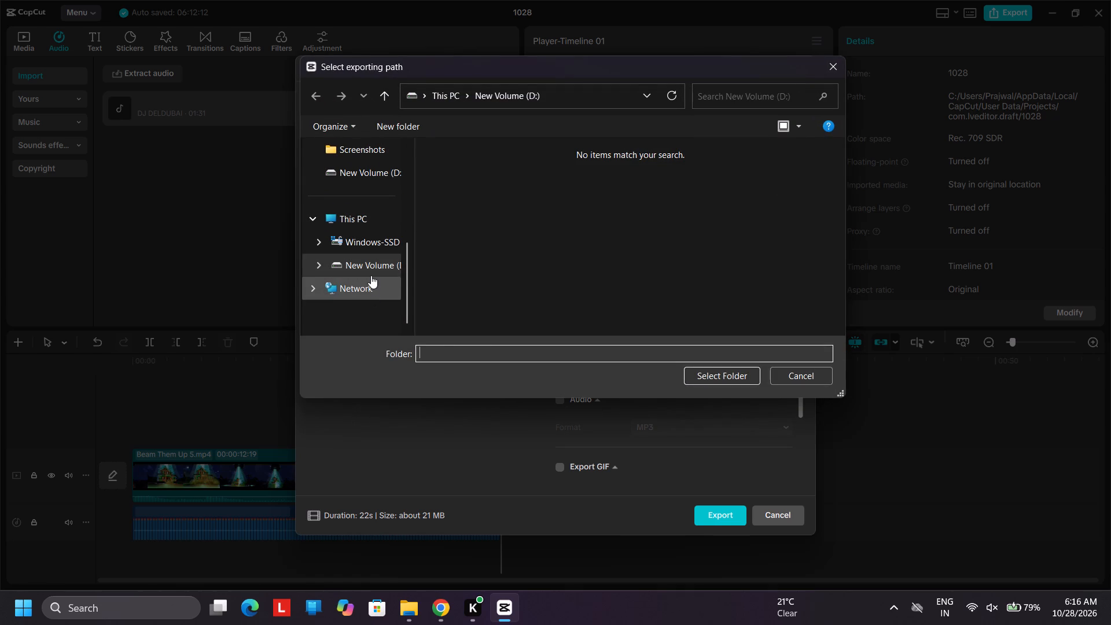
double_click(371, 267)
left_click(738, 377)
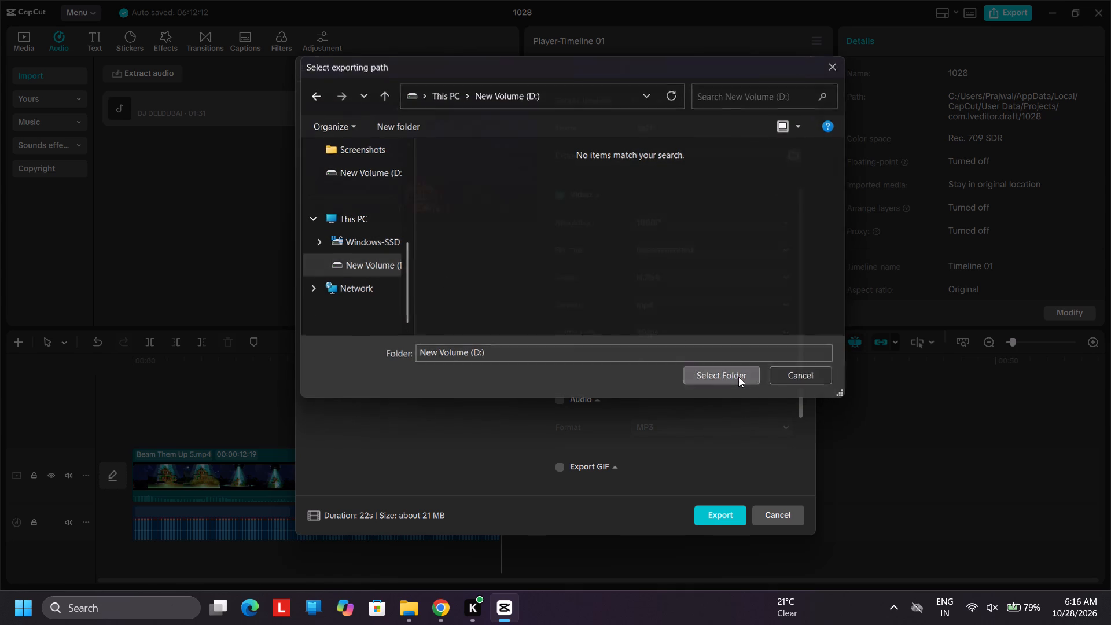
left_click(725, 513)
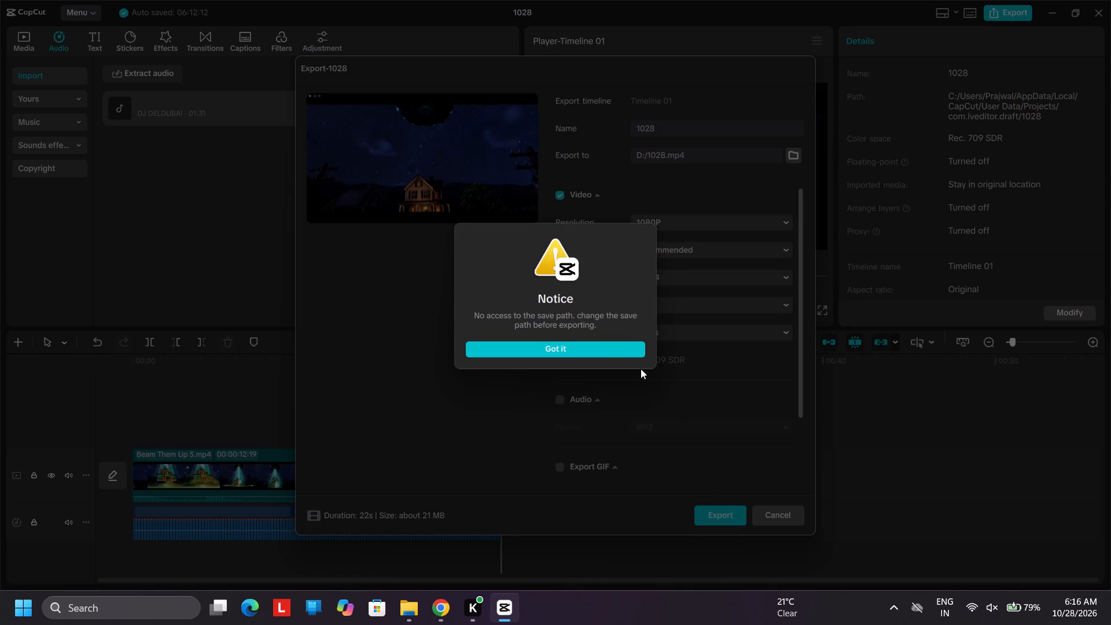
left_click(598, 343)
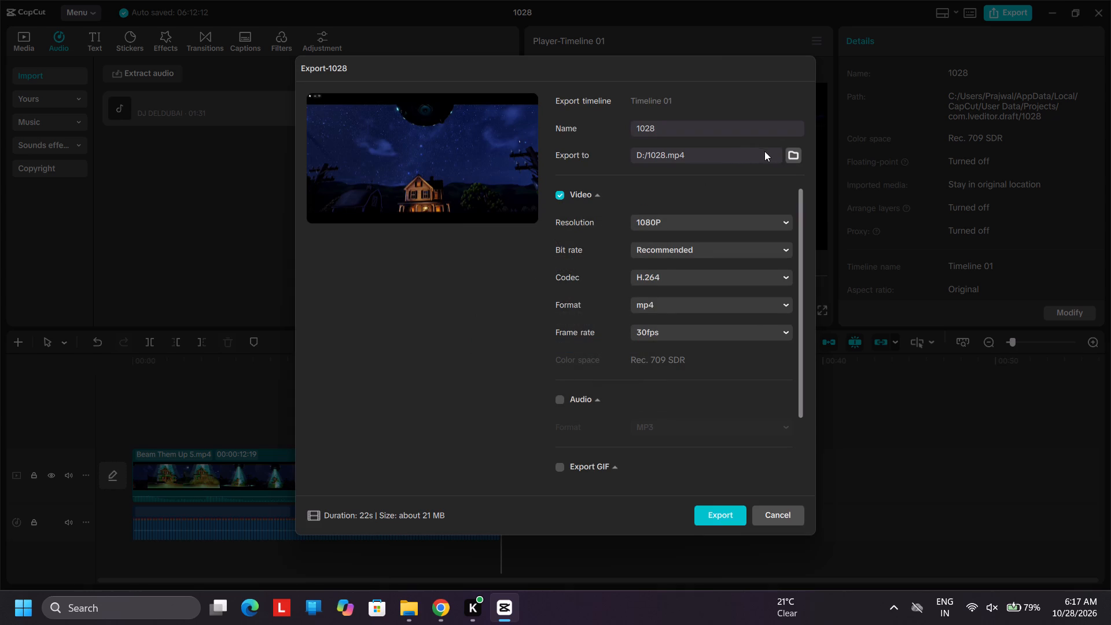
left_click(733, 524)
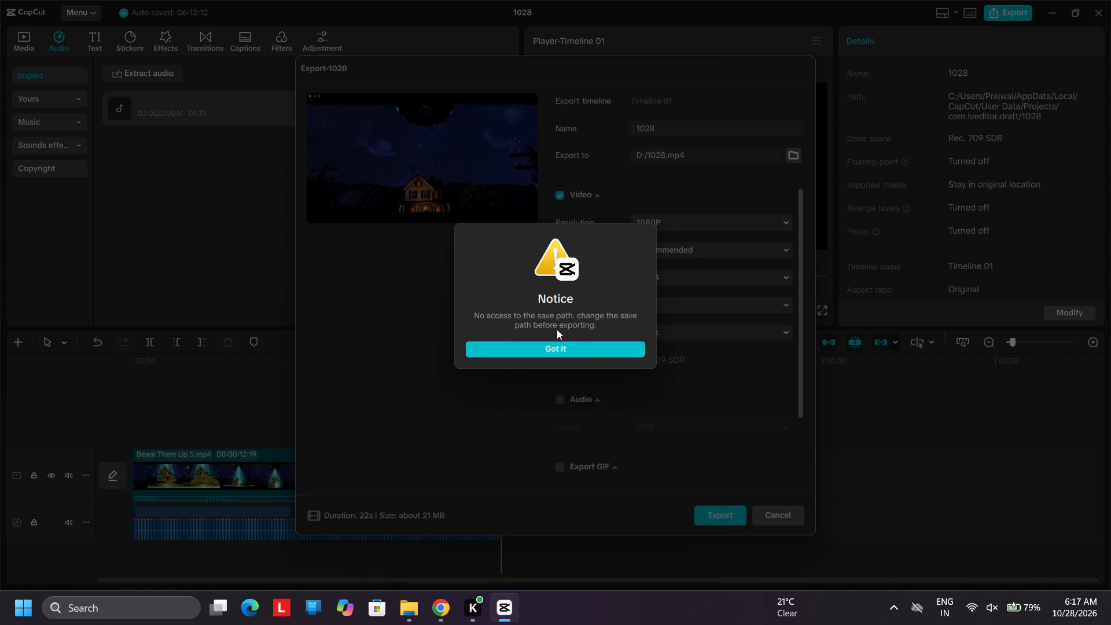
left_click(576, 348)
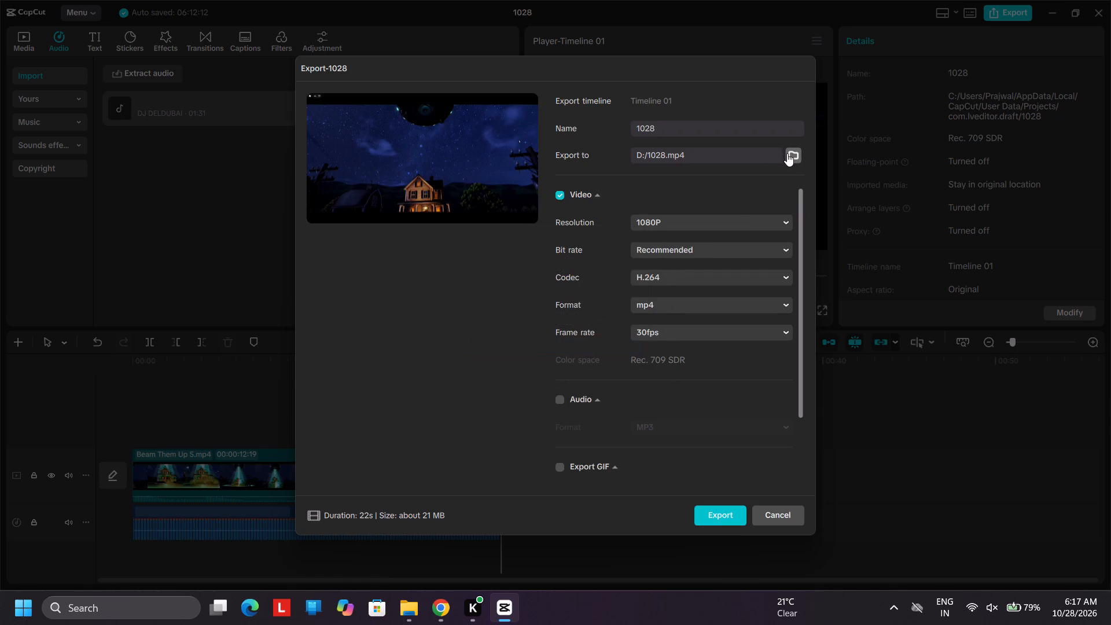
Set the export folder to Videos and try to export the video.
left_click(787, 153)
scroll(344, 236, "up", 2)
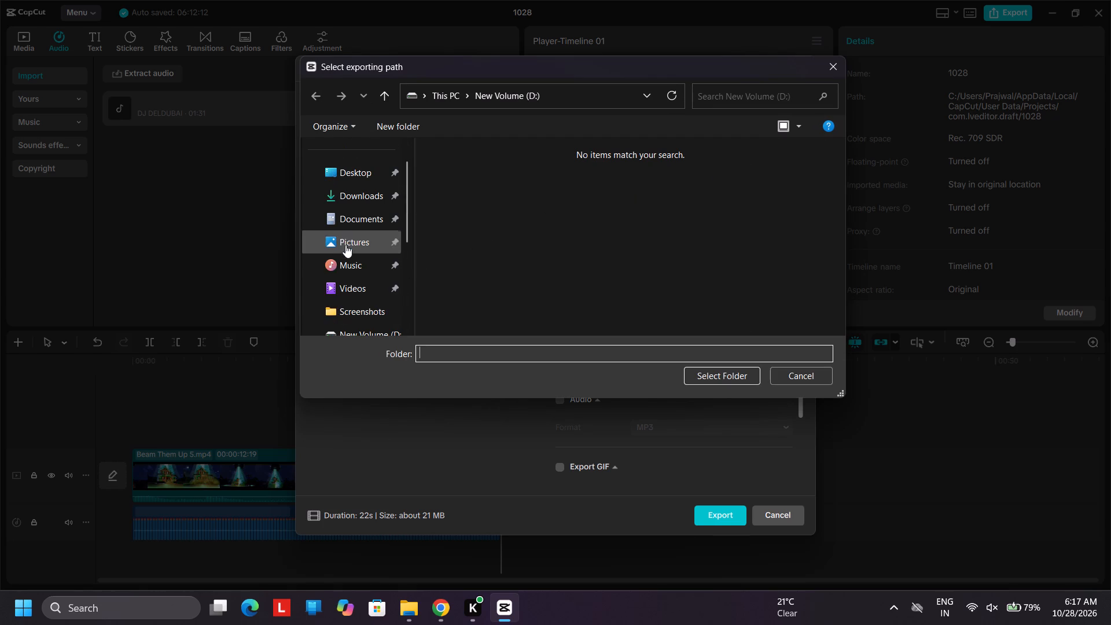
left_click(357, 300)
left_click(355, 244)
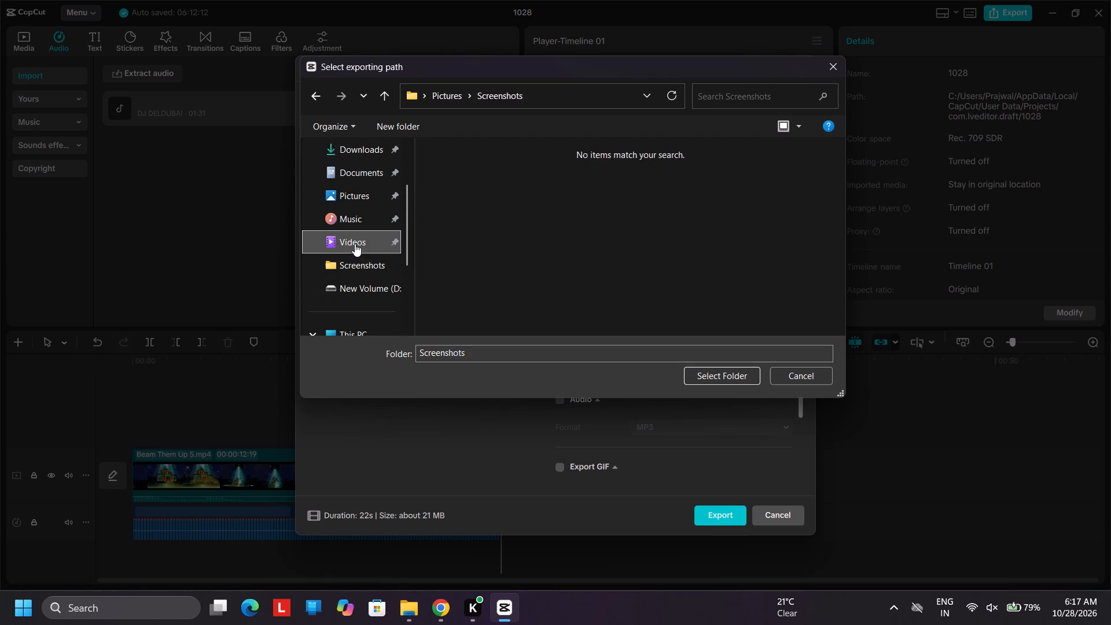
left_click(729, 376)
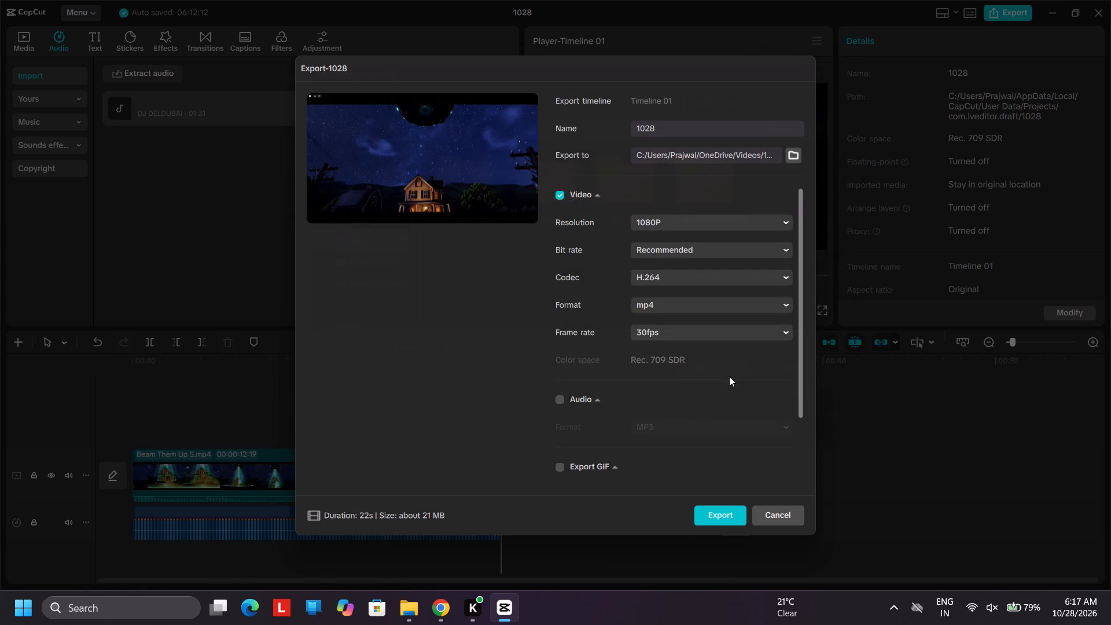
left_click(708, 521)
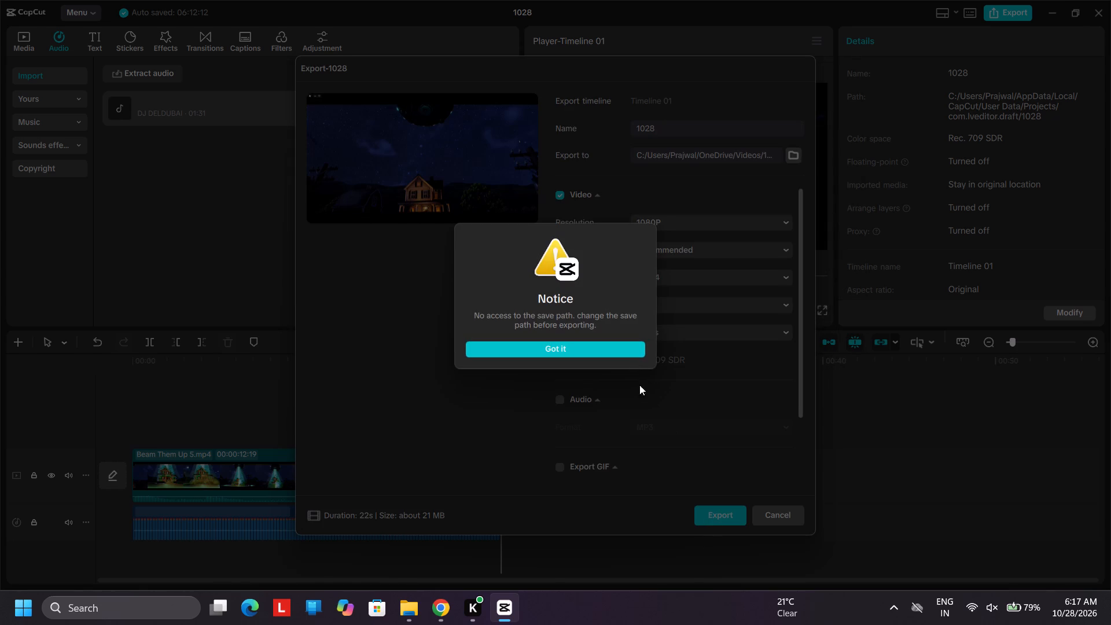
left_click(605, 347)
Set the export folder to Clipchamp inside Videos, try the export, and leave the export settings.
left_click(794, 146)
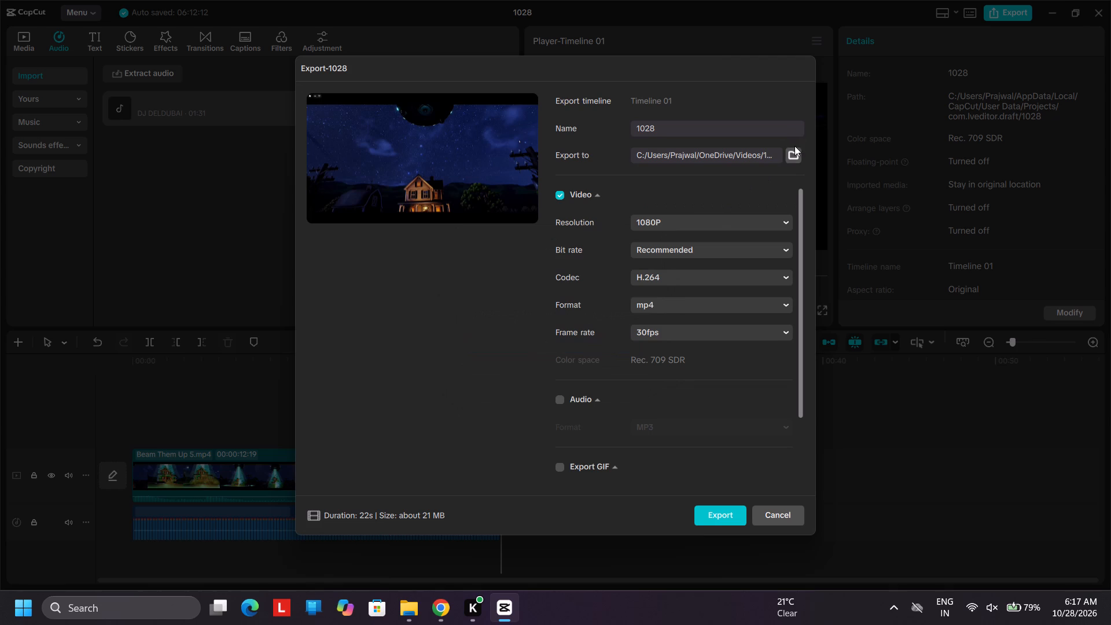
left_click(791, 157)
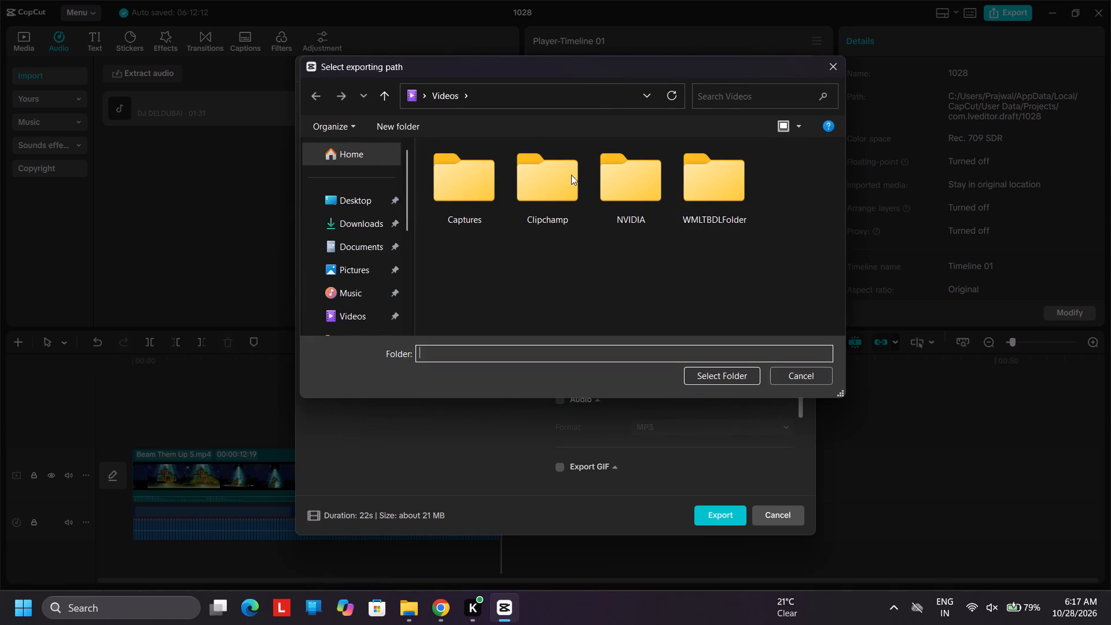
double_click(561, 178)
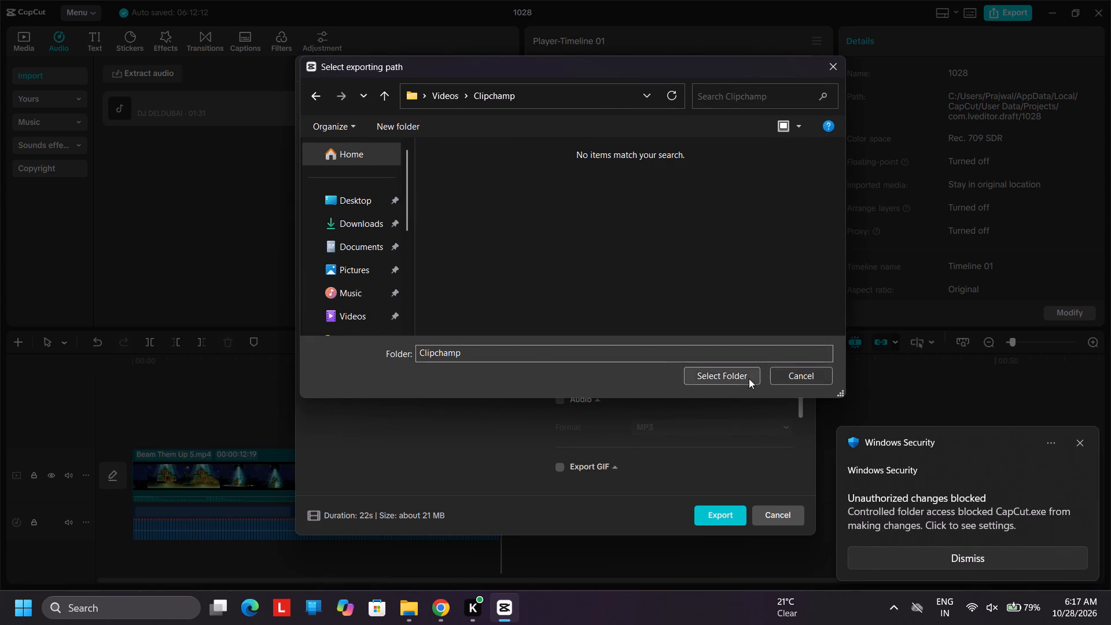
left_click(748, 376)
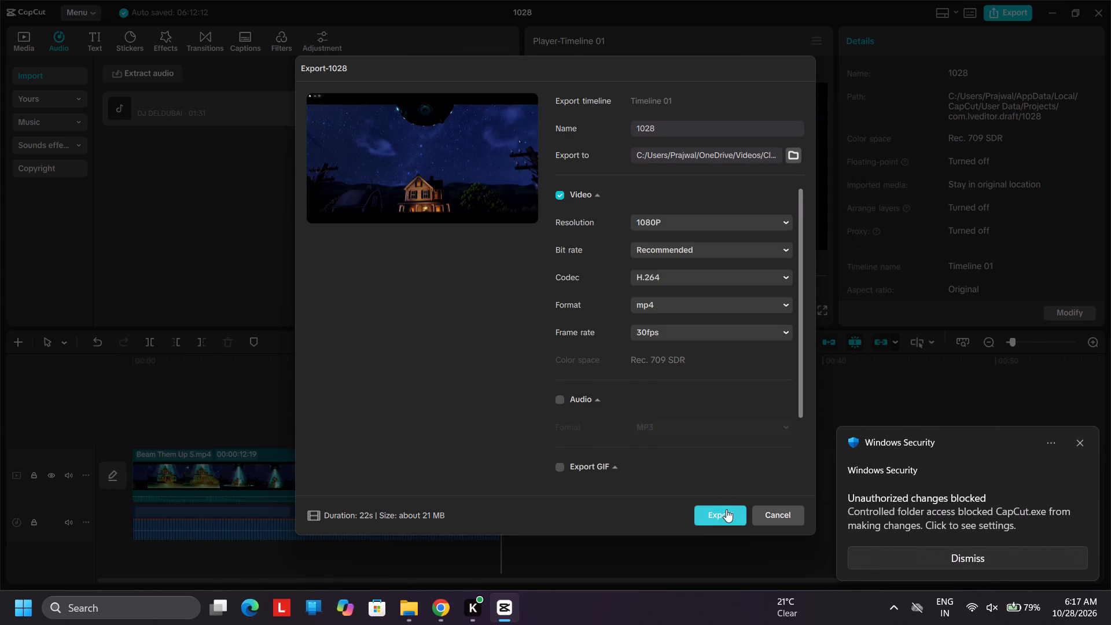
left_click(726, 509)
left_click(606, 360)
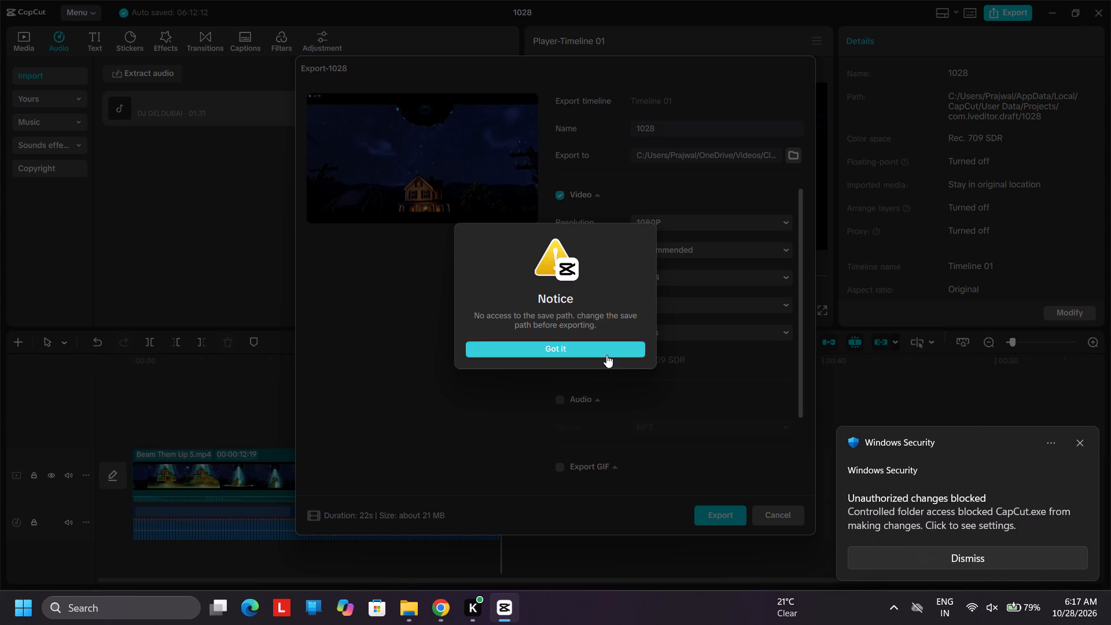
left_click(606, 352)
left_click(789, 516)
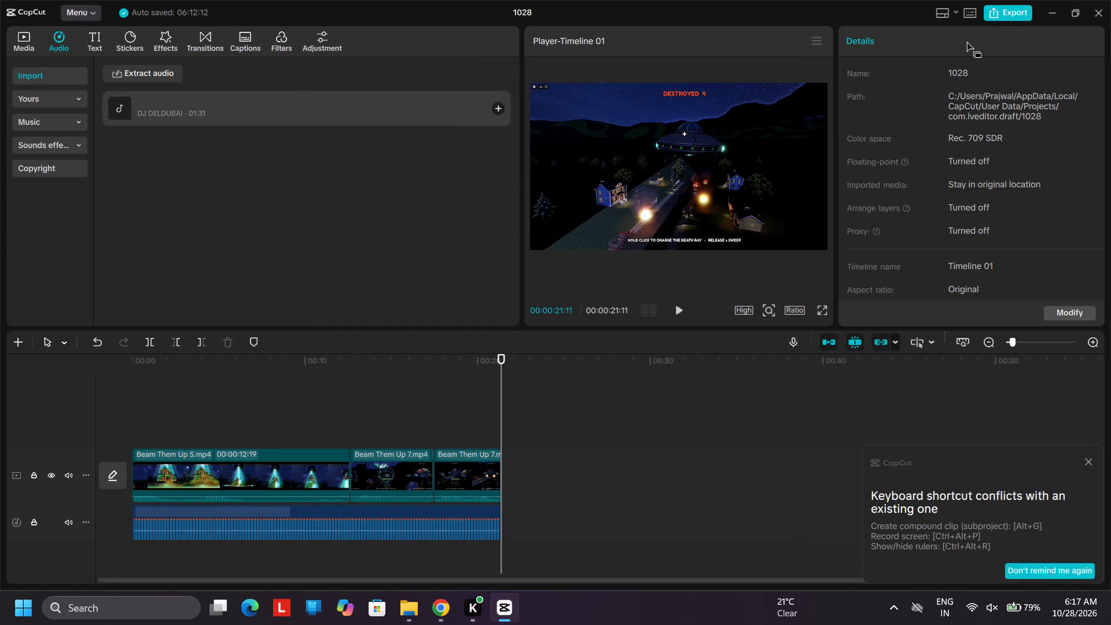
Set the project's aspect ratio to 9:16 and dismiss the keyboard shortcut notice.
left_click(796, 310)
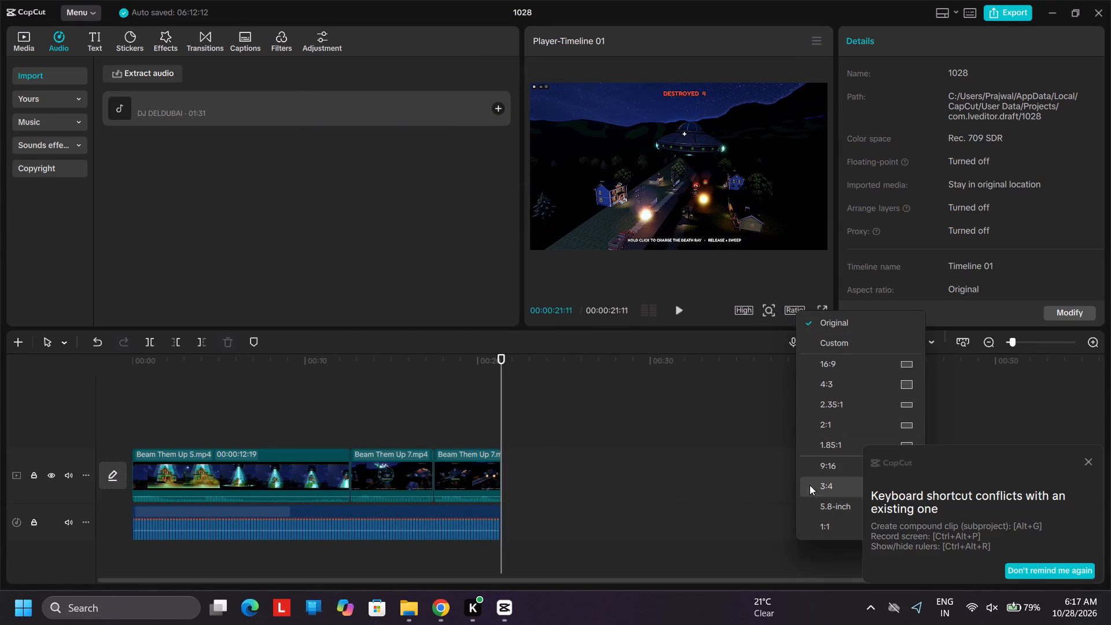
left_click(816, 471)
left_click(1083, 463)
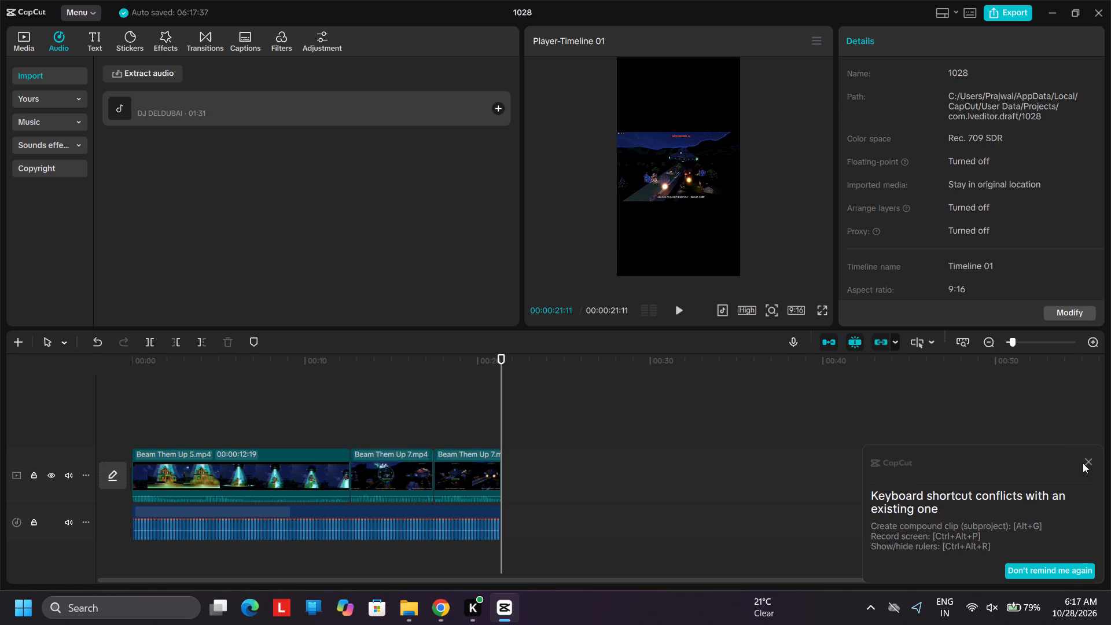
left_click(1091, 465)
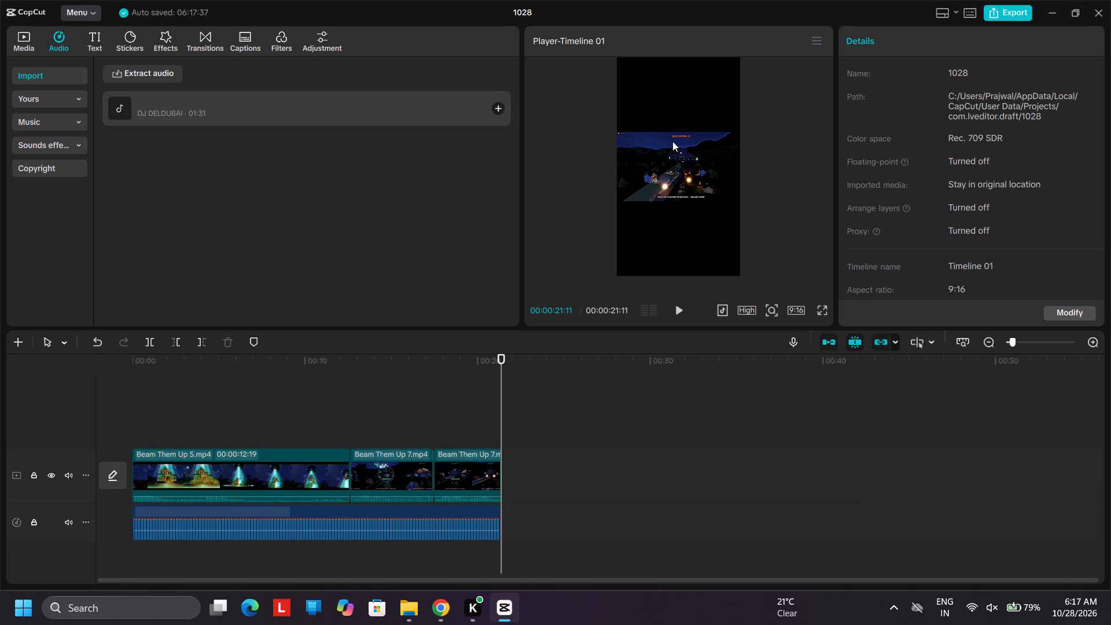
Add a default text clip at the start of the timeline, above the Beam Them Up 5.mp4 clip.
left_click(89, 34)
left_click_drag(143, 91, 149, 370)
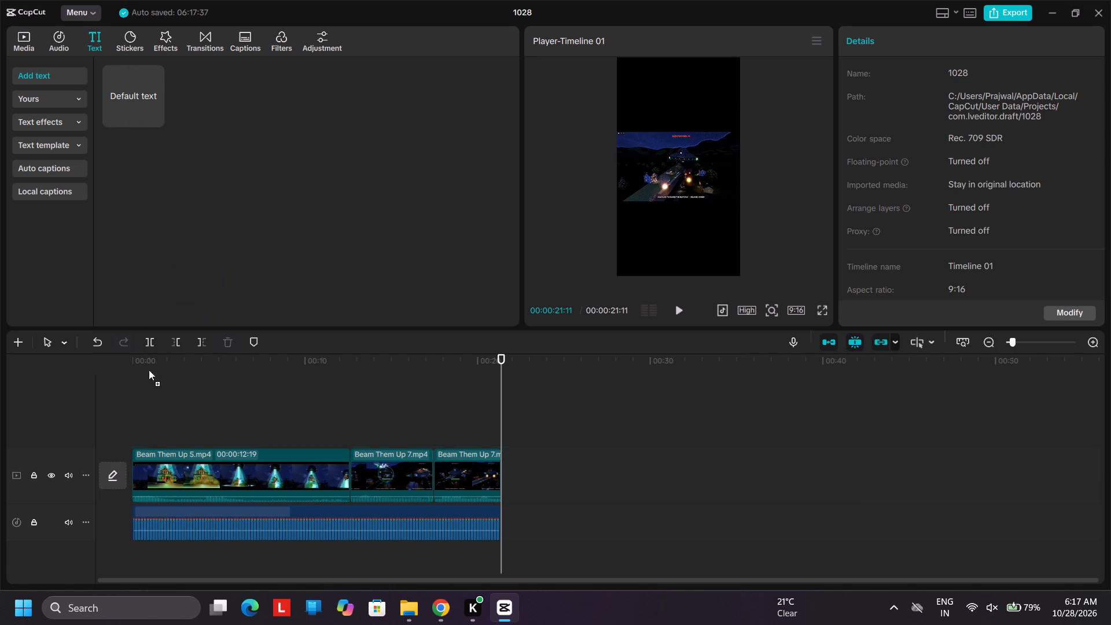
left_click_drag(149, 370, 131, 437)
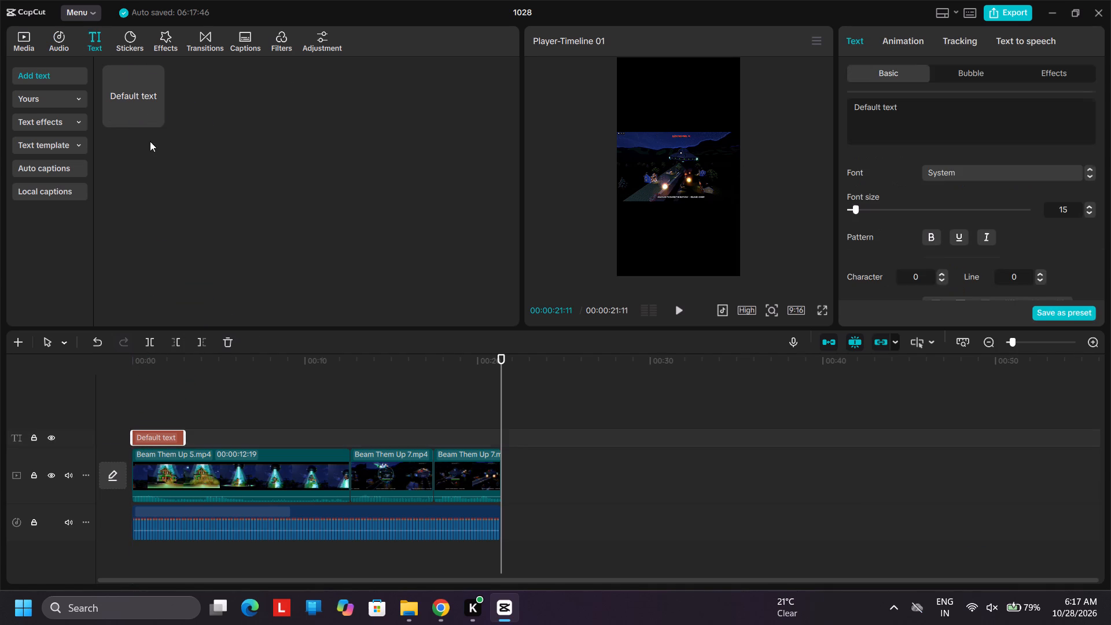
Add a second default text clip on a new track above the first and shift it to start at about 4 seconds.
left_click(134, 99)
left_click_drag(134, 99, 136, 423)
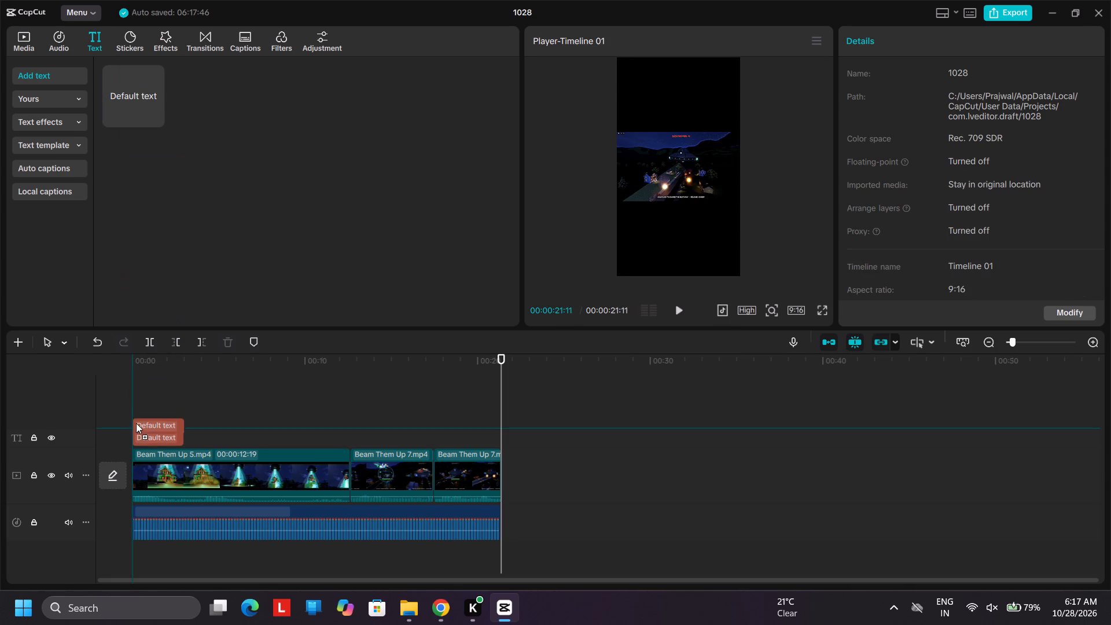
left_click_drag(136, 423, 137, 419)
left_click(138, 419)
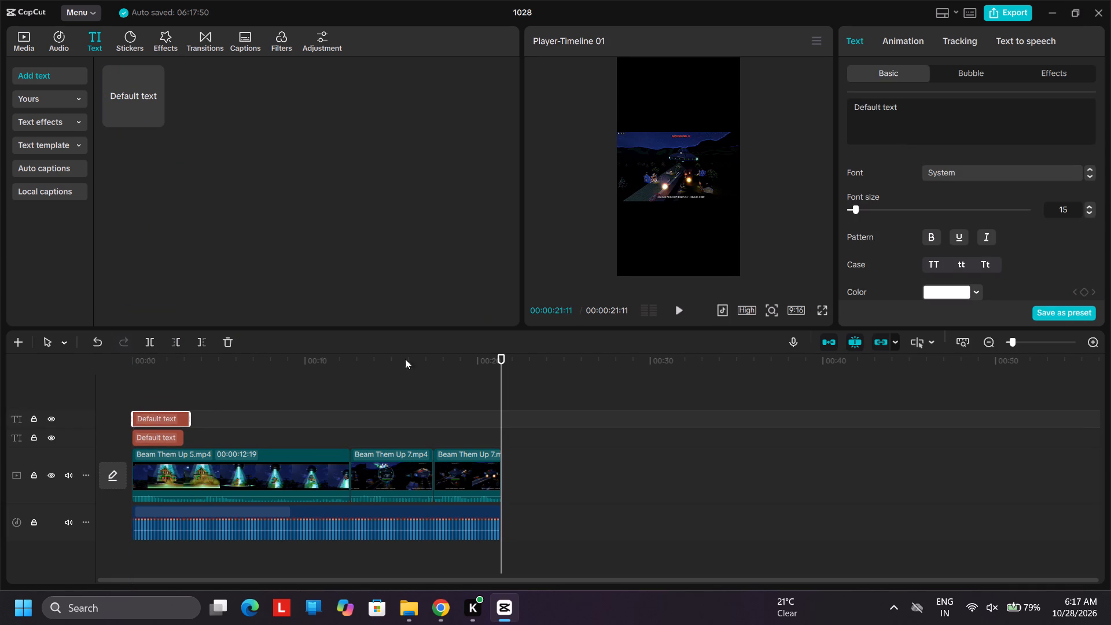
left_click_drag(178, 416, 243, 416)
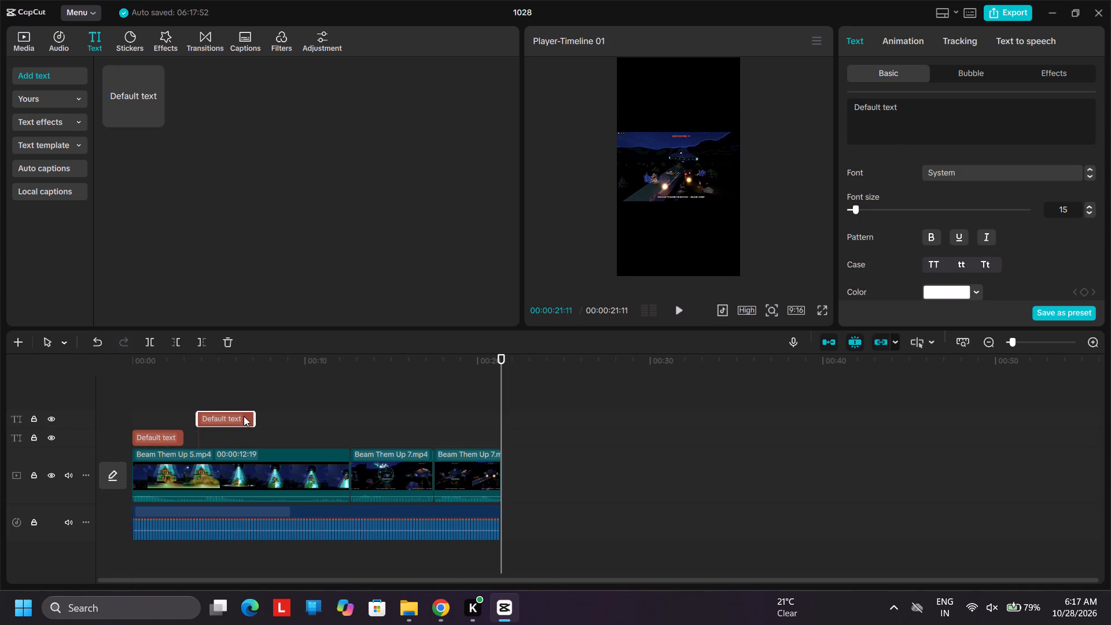
Move the first default text, shown at about 2 seconds, to just above the video picture in the frame.
left_click_drag(503, 355, 503, 355)
left_click_drag(503, 355, 170, 366)
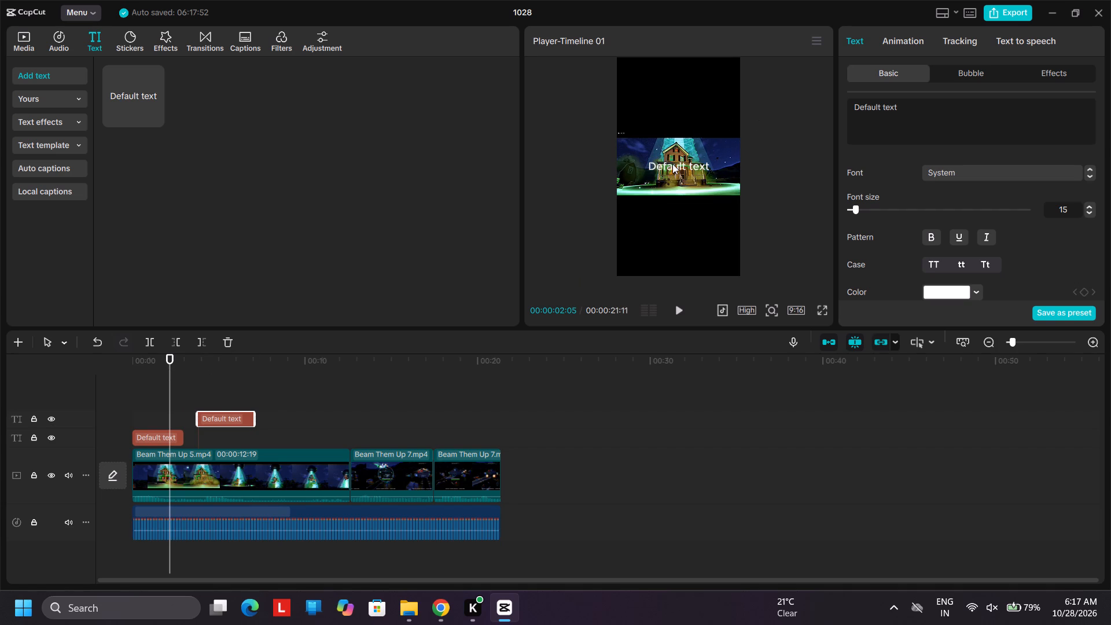
left_click_drag(672, 164, 671, 129)
left_click_drag(668, 135, 668, 122)
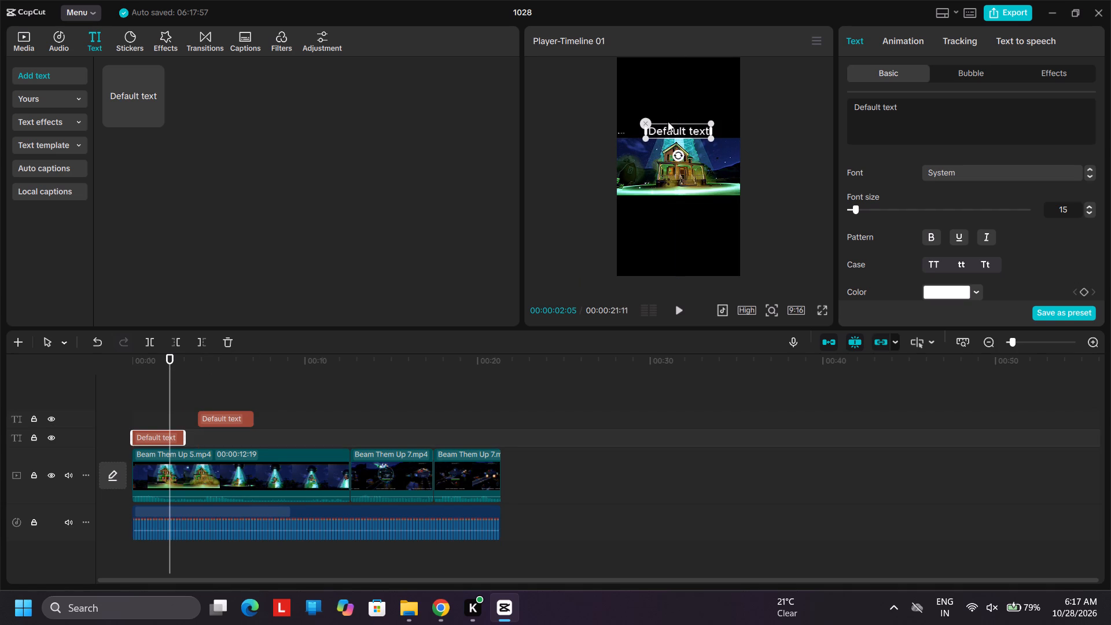
left_click_drag(668, 122, 668, 117)
left_click_drag(671, 124, 671, 101)
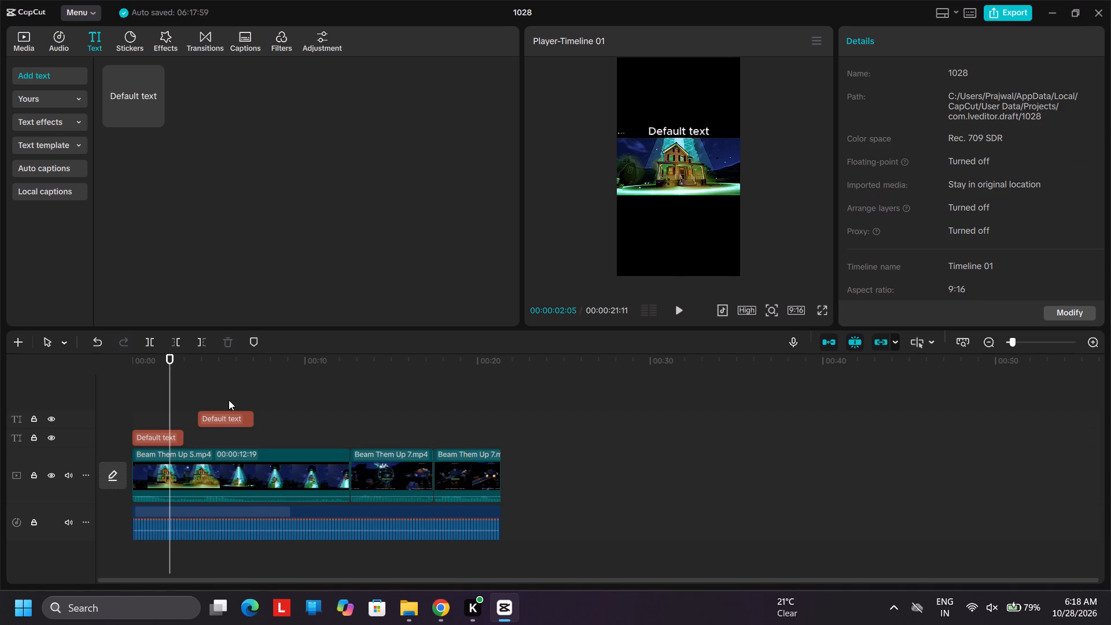
Move the second default text, shown at about 5 seconds, to just below the video picture in the frame.
left_click_drag(168, 356, 202, 360)
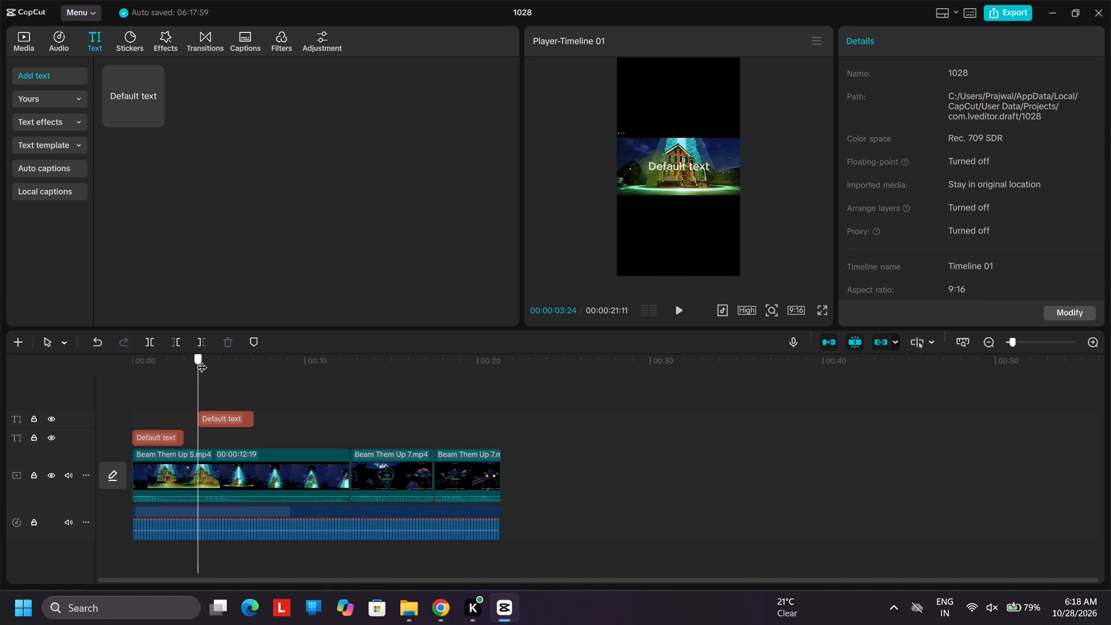
left_click_drag(202, 360, 218, 363)
left_click(676, 161)
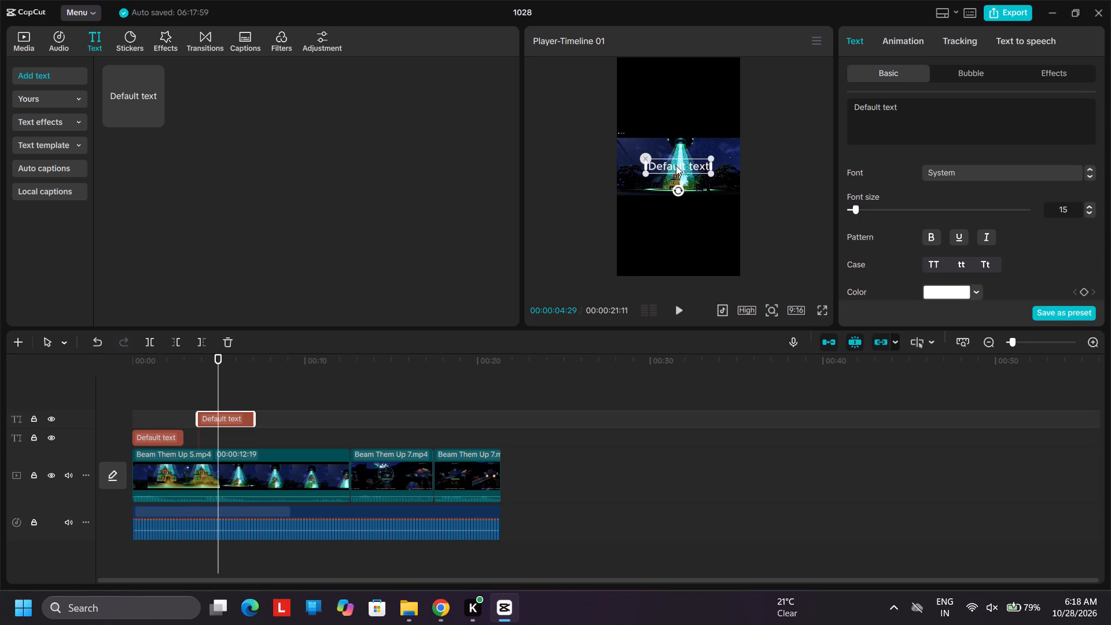
left_click_drag(676, 166, 671, 208)
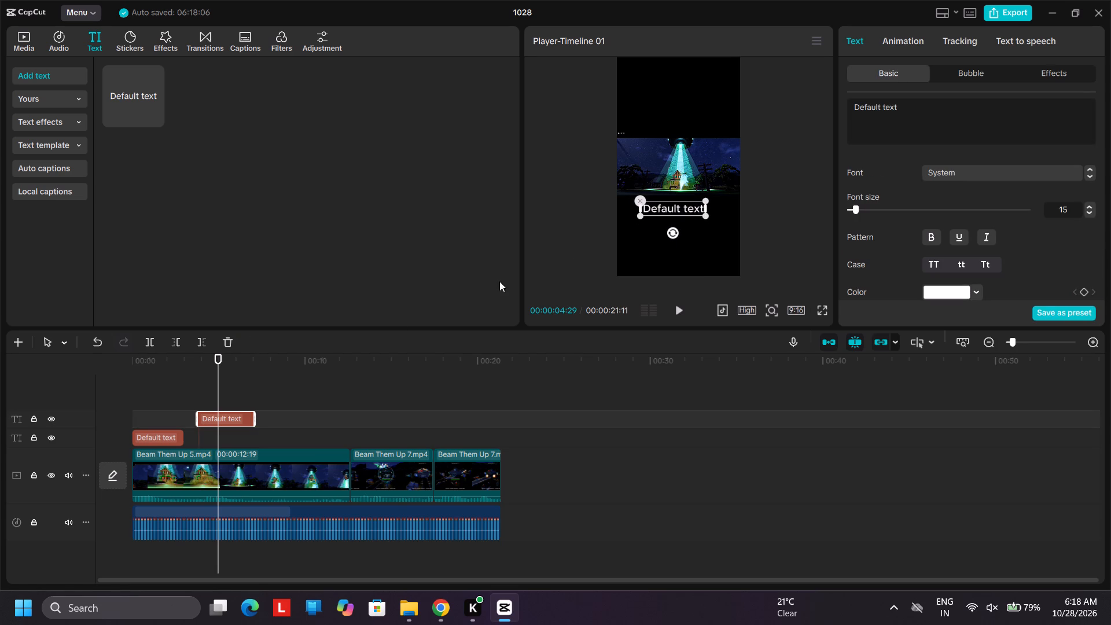
Stretch both default text clips to span the whole video, from the timeline start to about 21 seconds.
left_click_drag(197, 417, 140, 413)
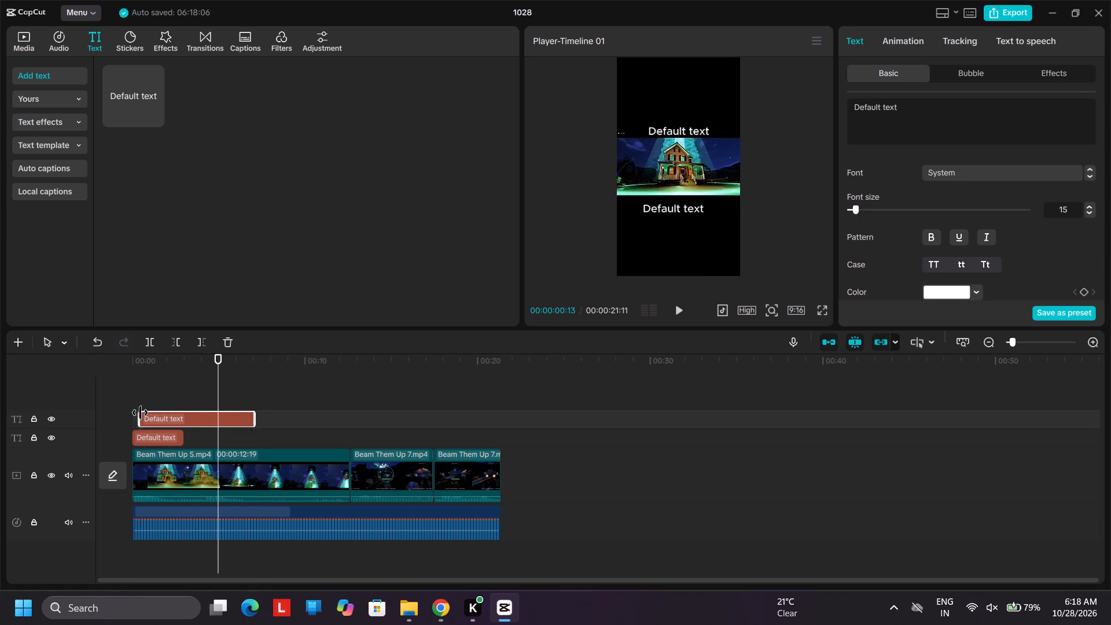
left_click_drag(140, 413, 122, 414)
left_click_drag(255, 420, 260, 420)
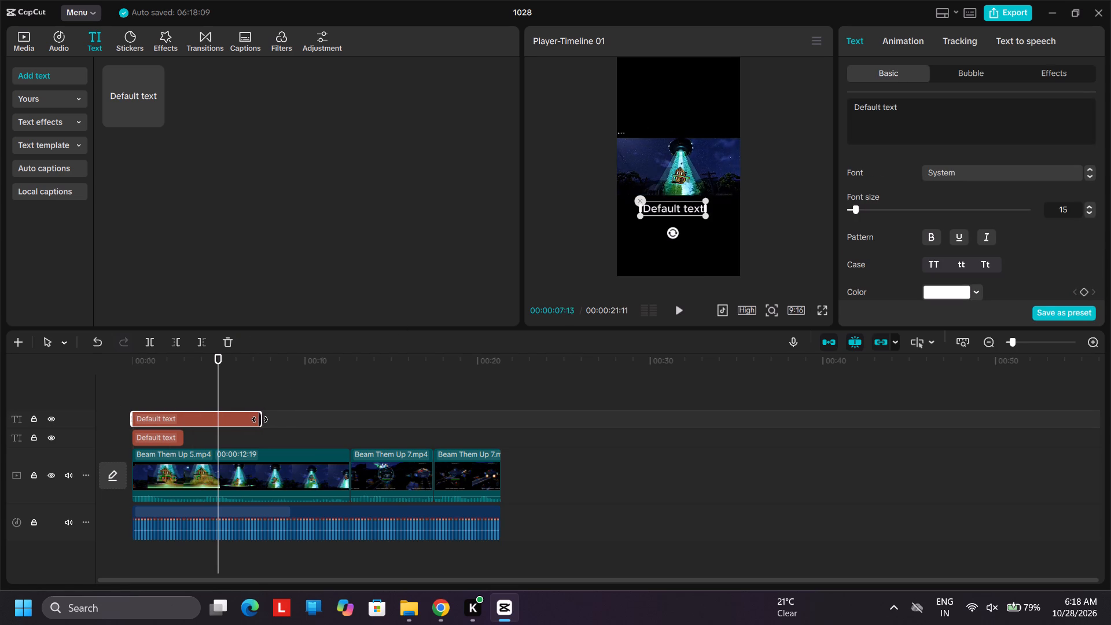
left_click_drag(260, 420, 496, 413)
left_click(160, 439)
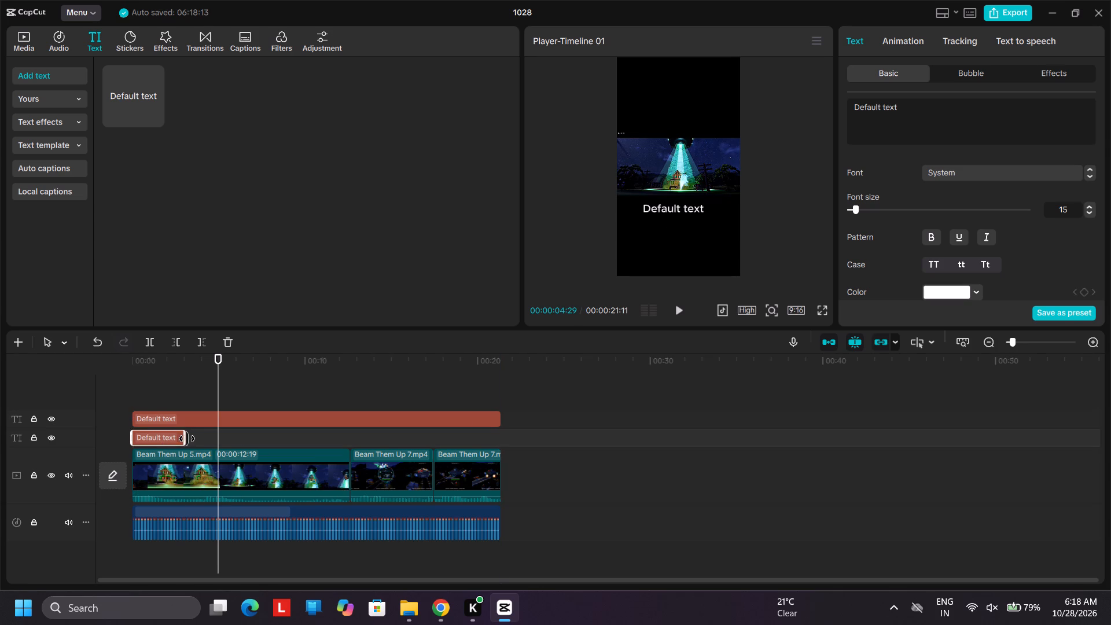
left_click_drag(185, 440, 501, 441)
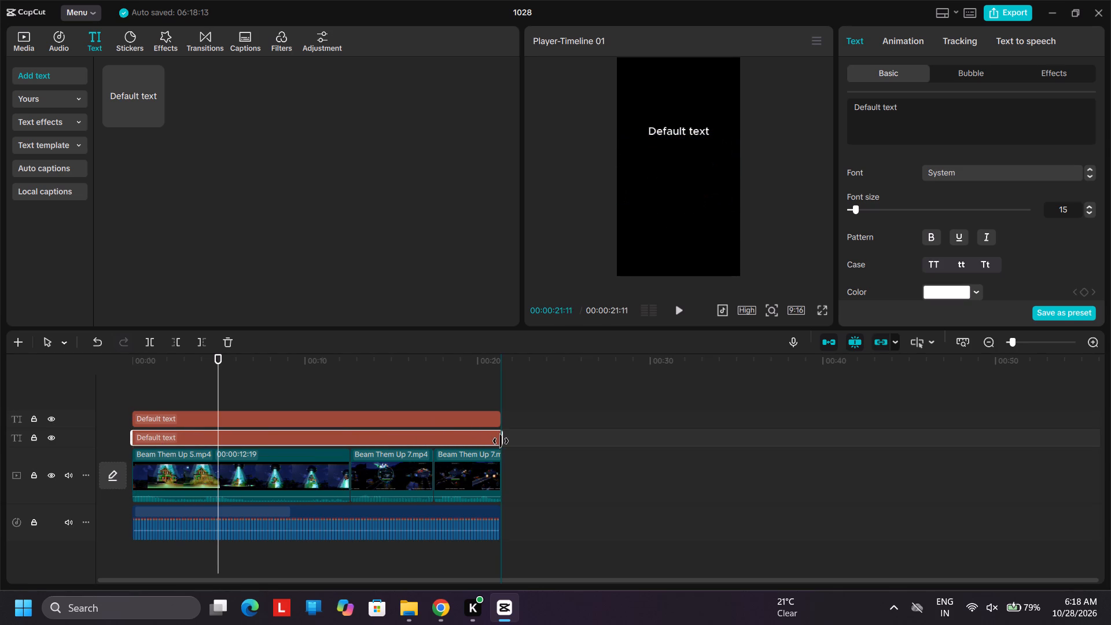
left_click_drag(501, 441, 500, 443)
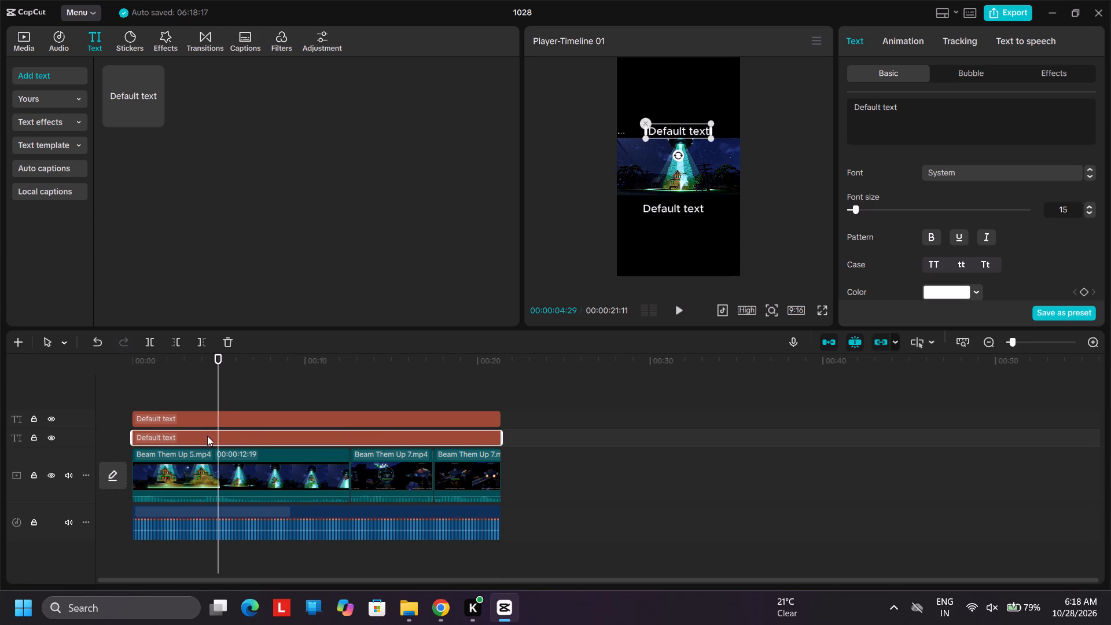
Replace the upper caption's text with the copied "Modeling in Roblox is hard" plus angry emoji, breaking the line after "Roblox".
left_click(180, 437)
left_click_drag(922, 102, 844, 106)
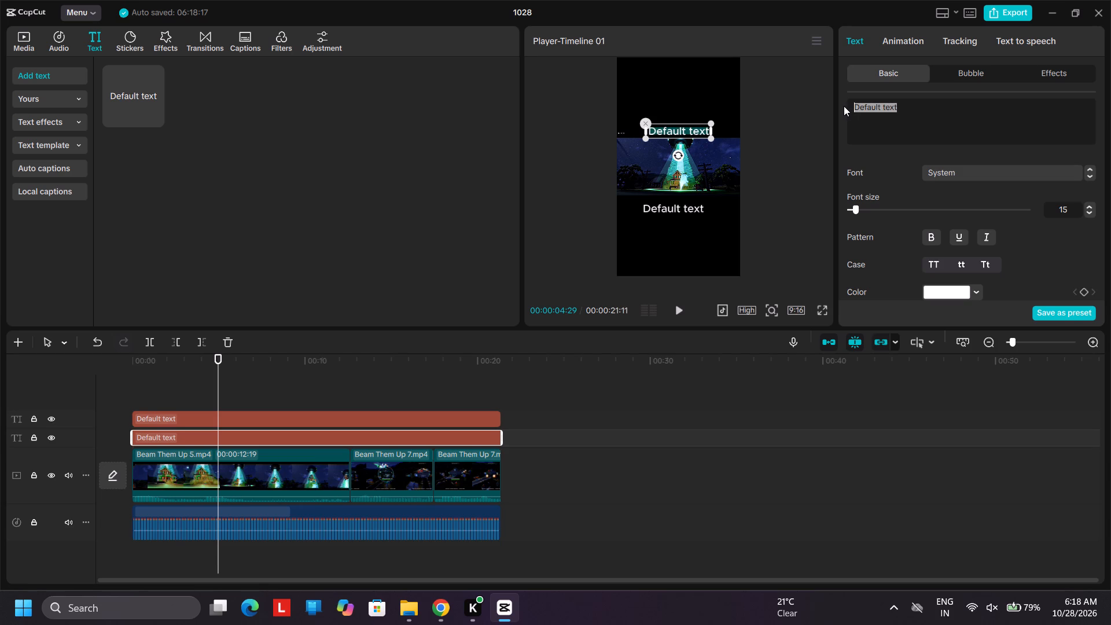
key("super+v")
left_click(913, 476)
key("ctrl+v")
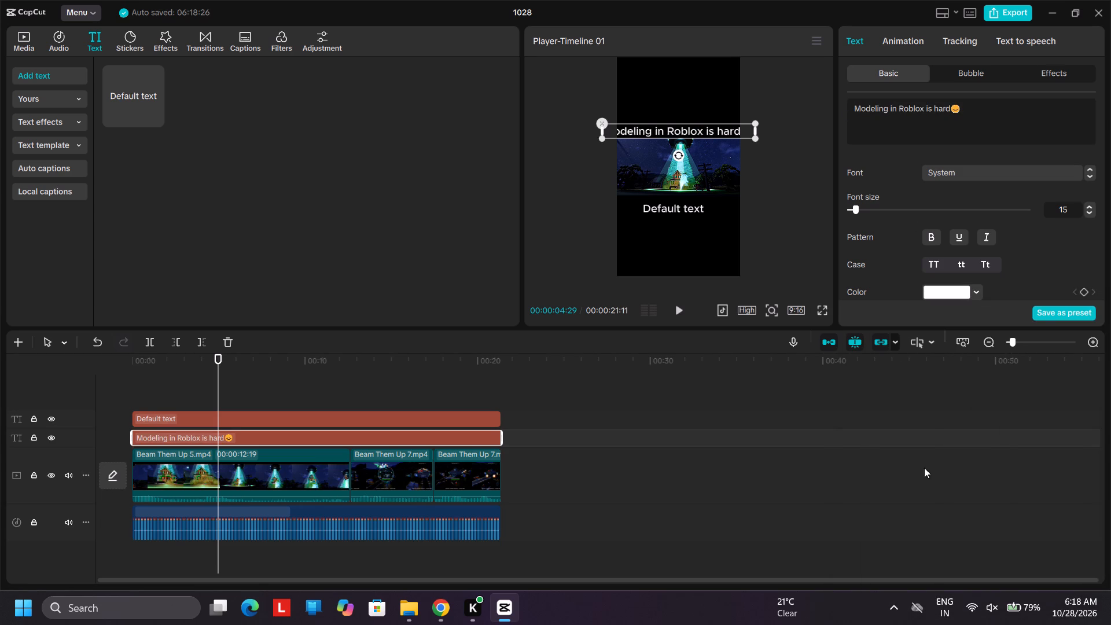
left_click_drag(753, 129, 743, 130)
left_click_drag(743, 130, 698, 73)
left_click(925, 110)
key("Return")
left_click_drag(690, 124, 694, 111)
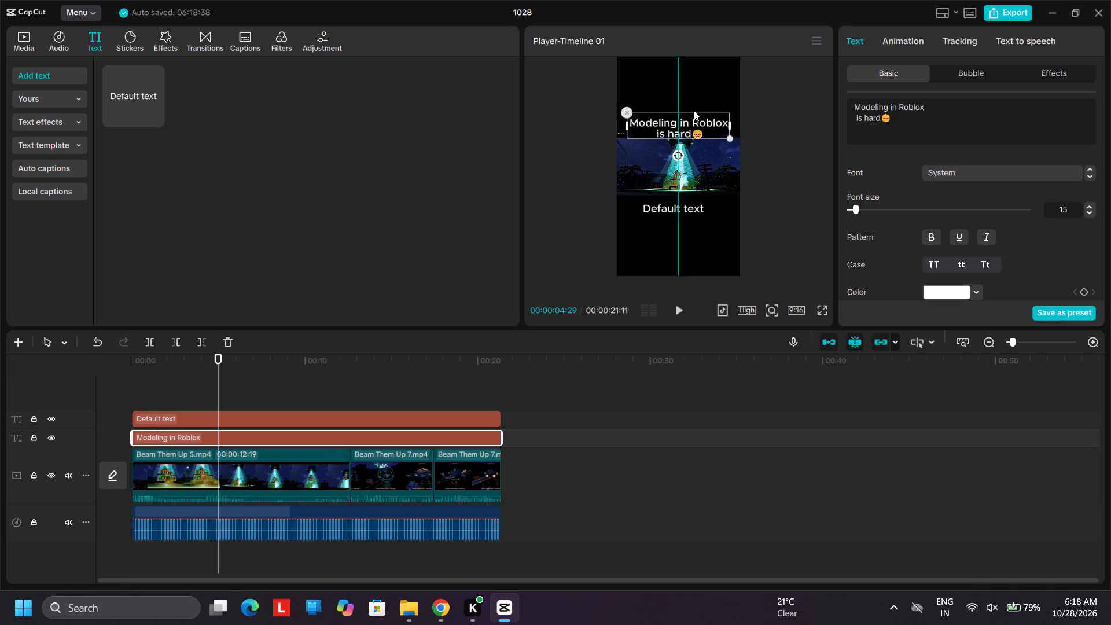
left_click_drag(694, 111, 686, 102)
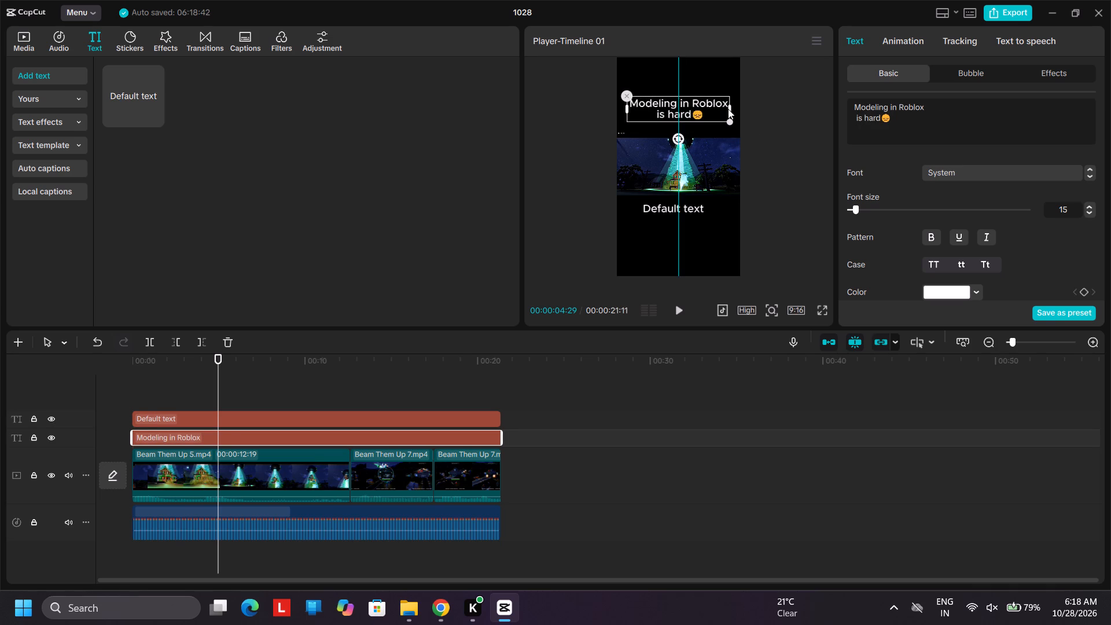
left_click_drag(729, 108, 738, 109)
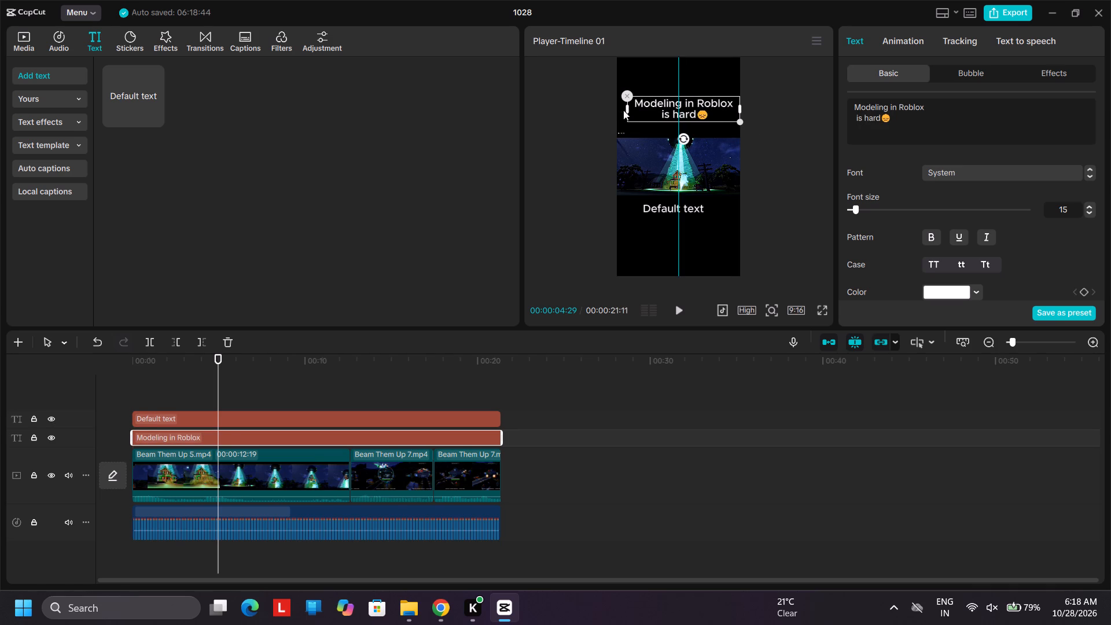
left_click_drag(627, 109, 618, 118)
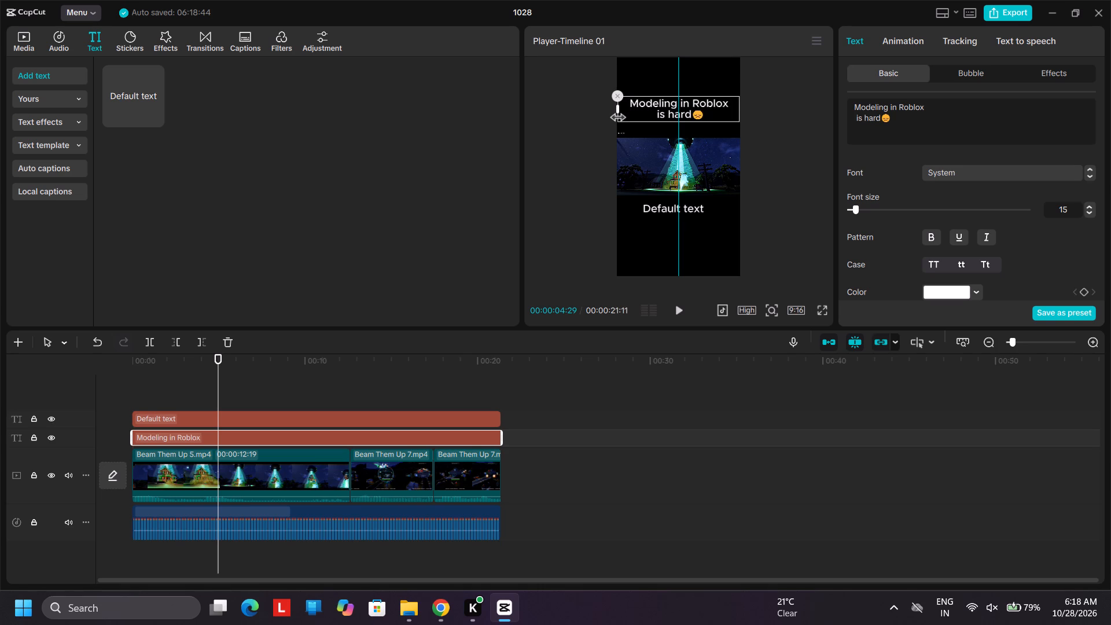
left_click_drag(618, 118, 619, 118)
left_click_drag(671, 119, 671, 121)
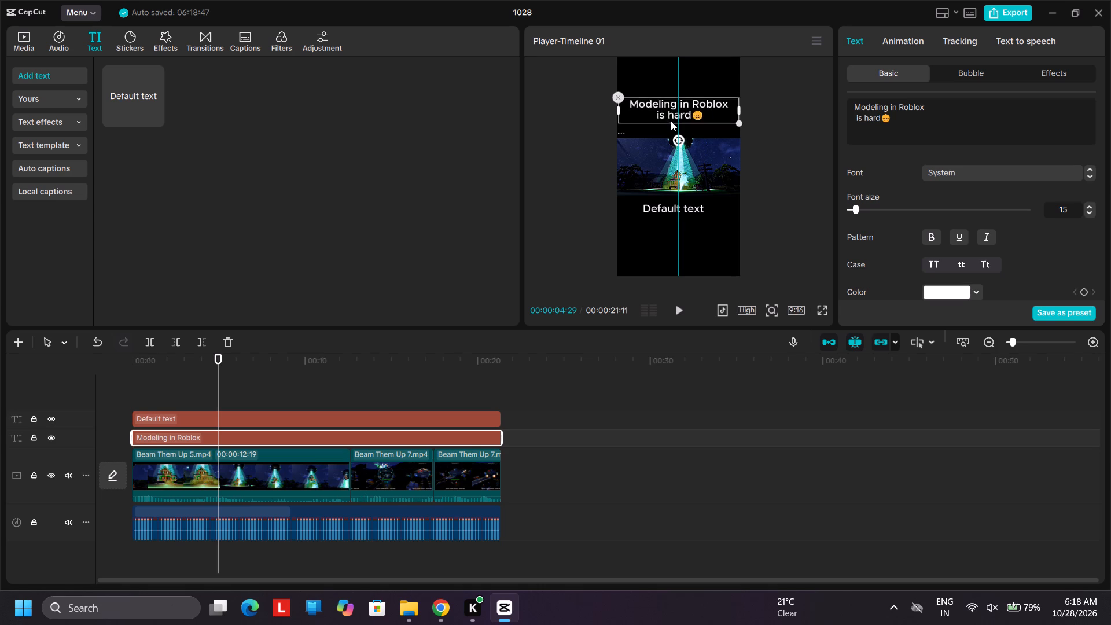
left_click_drag(671, 121, 671, 125)
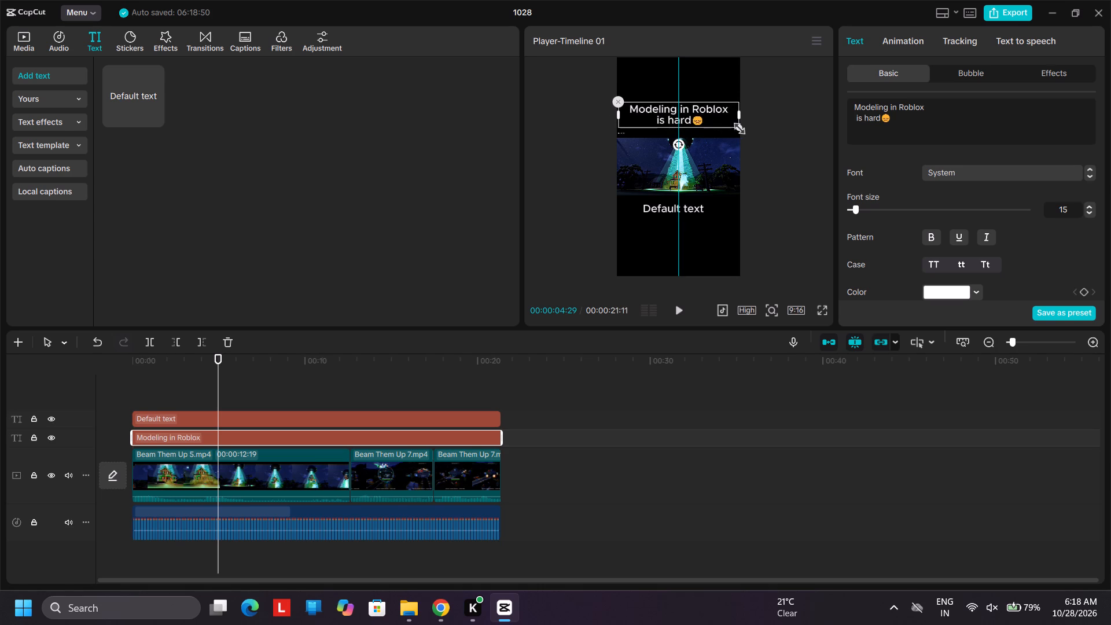
left_click_drag(737, 127, 735, 138)
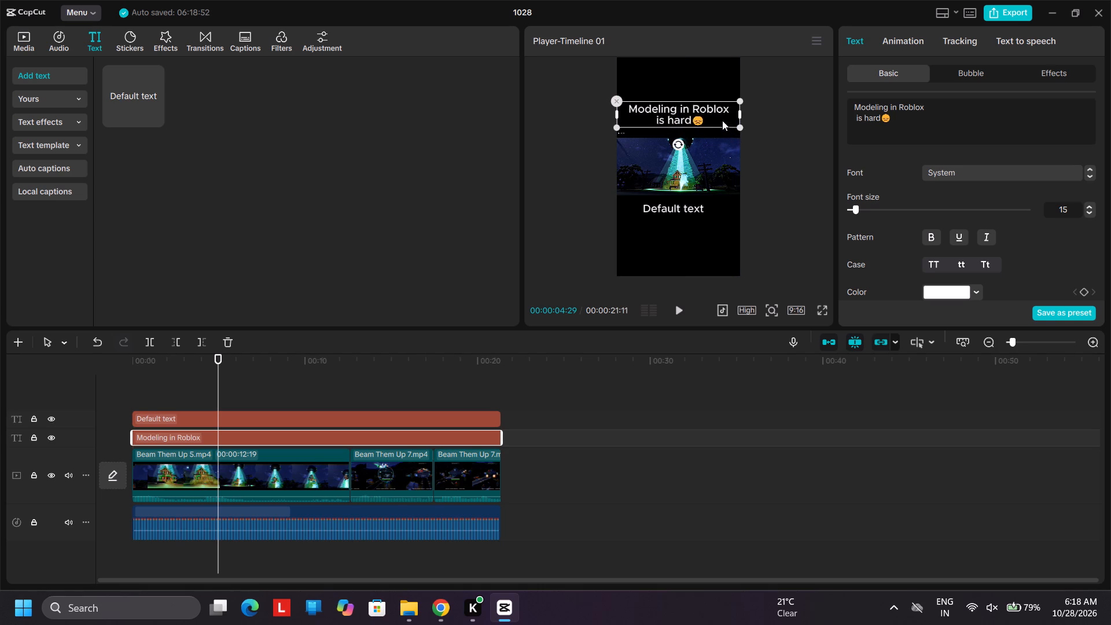
left_click(718, 117)
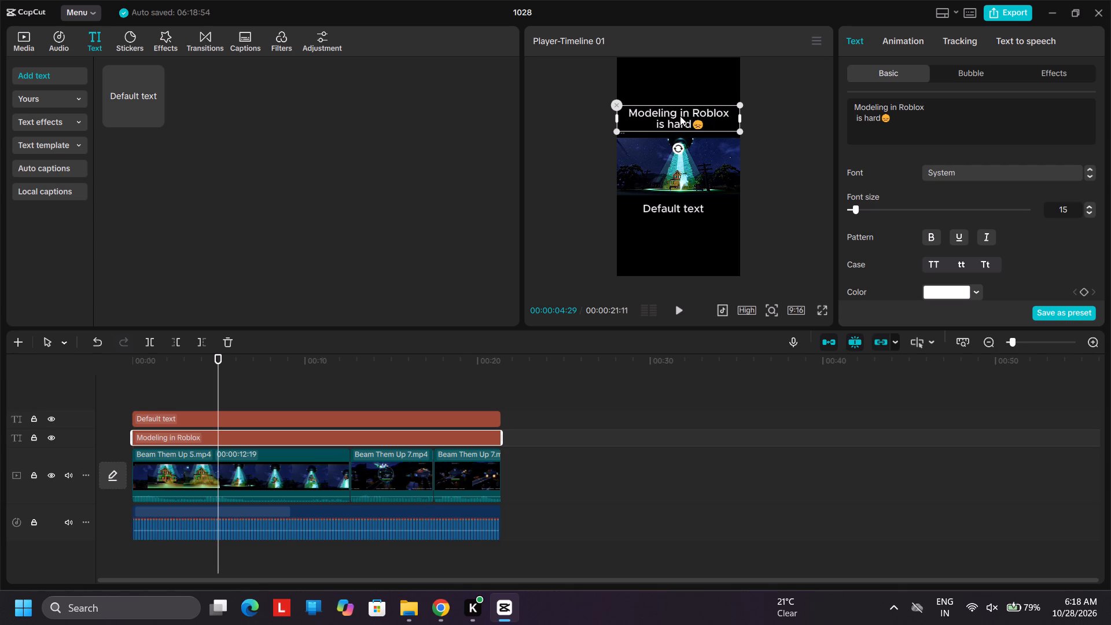
left_click(680, 116)
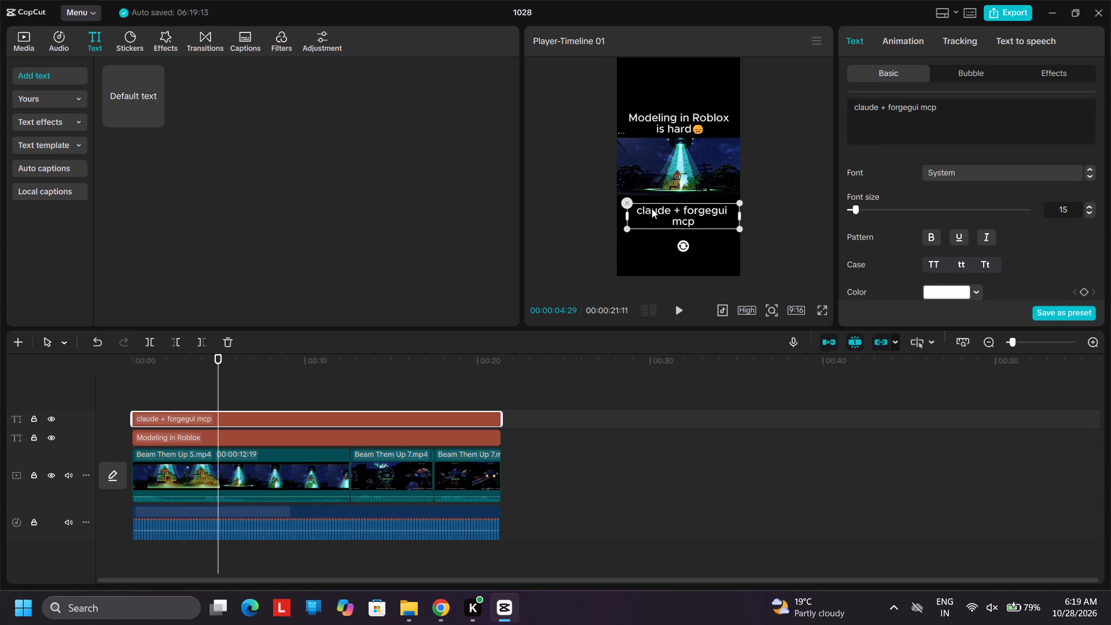
left_click_drag(628, 216, 619, 216)
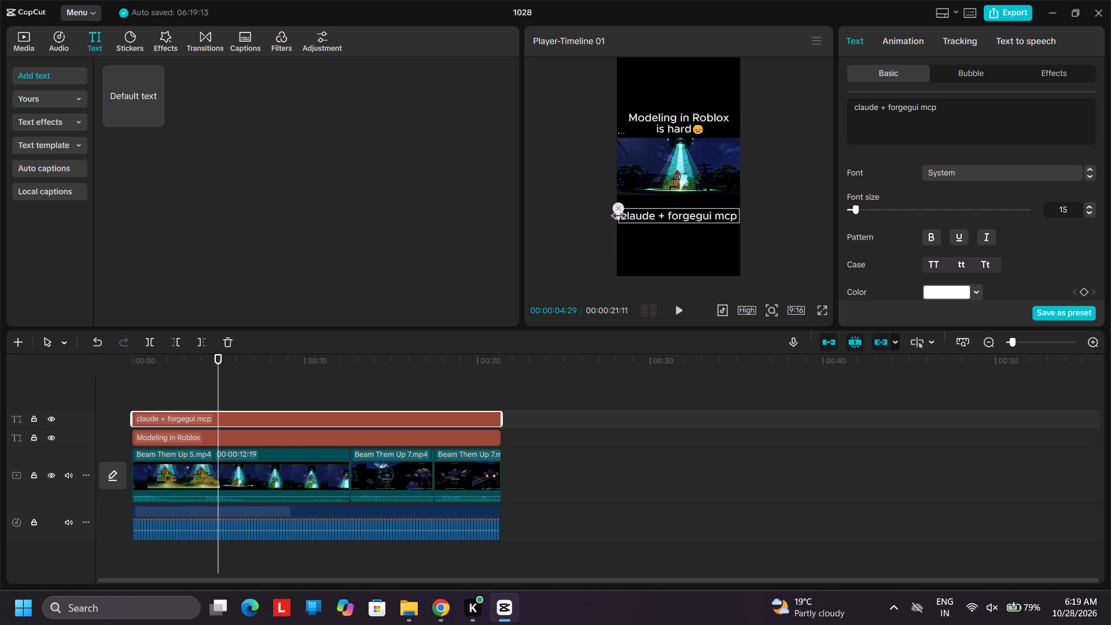
left_click_drag(619, 216, 621, 216)
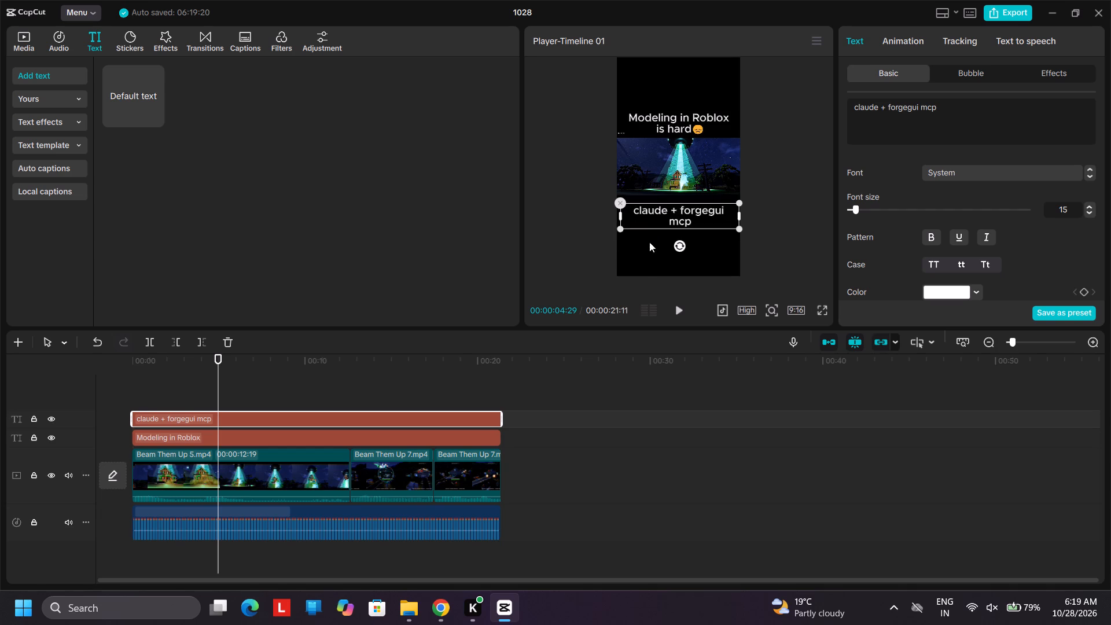
left_click(562, 198)
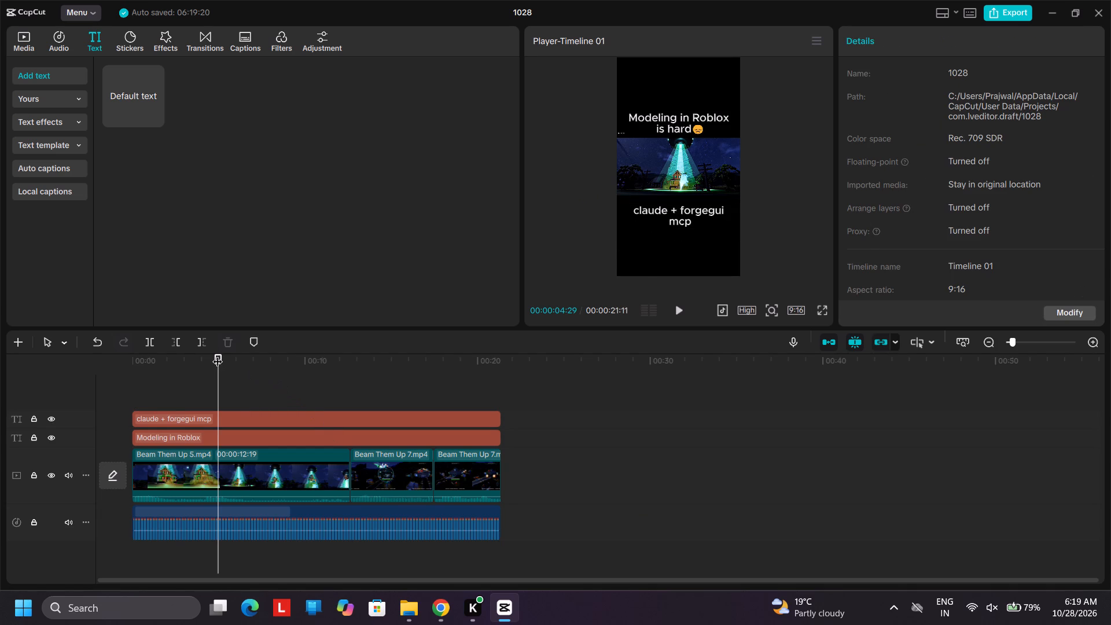
Apply the green-text preset style to both the "claude + forgegui mcp" and "Modeling in Roblox is hard" captions.
left_click_drag(219, 355, 350, 399)
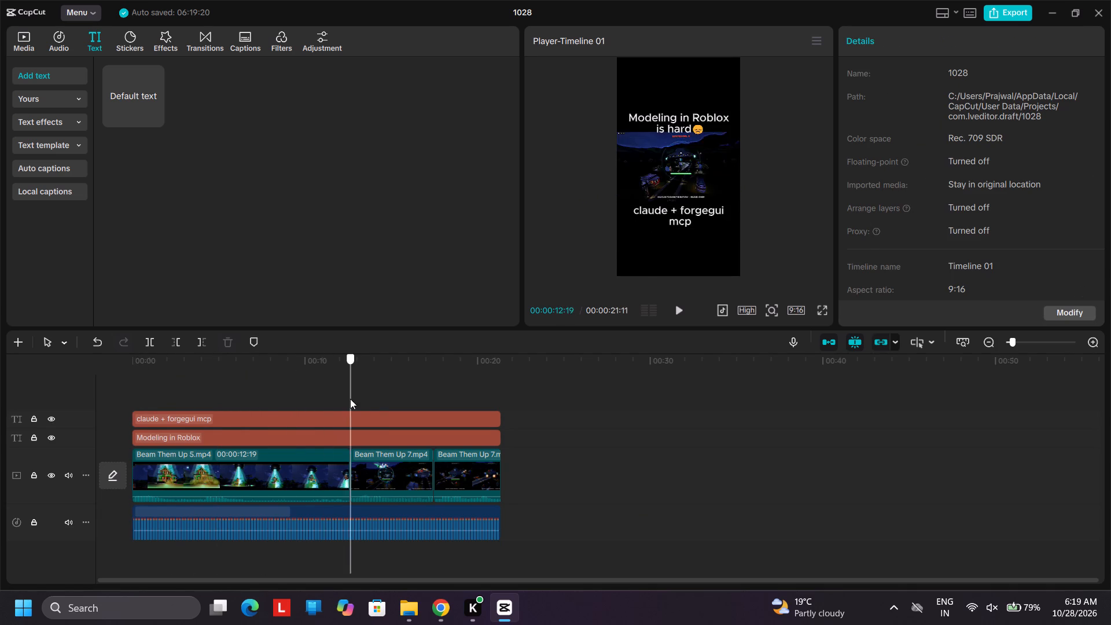
left_click_drag(350, 399, 496, 398)
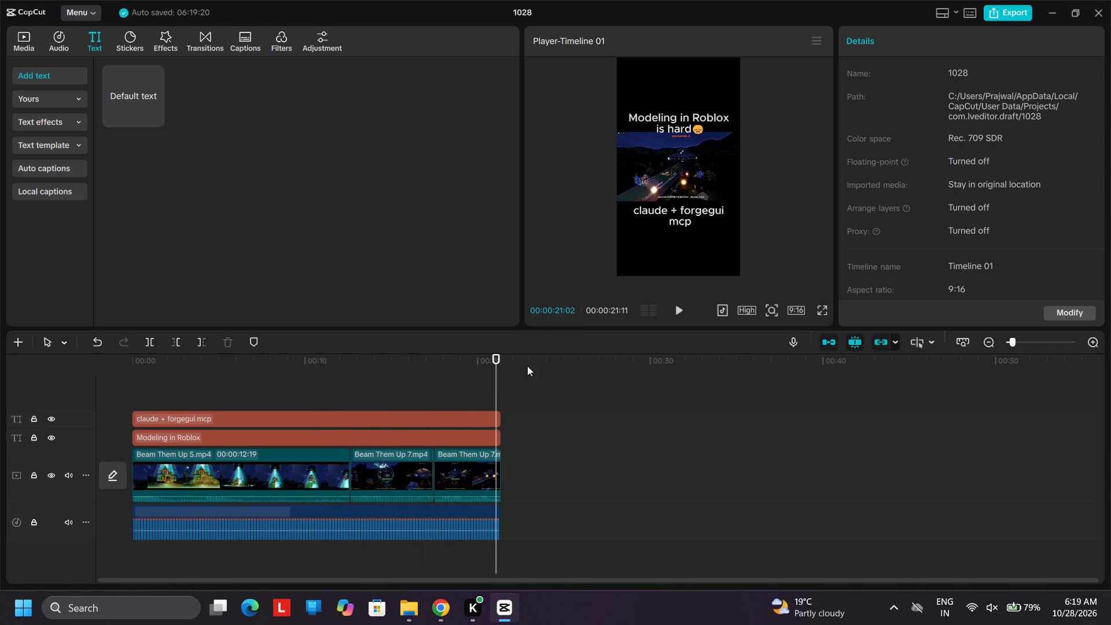
left_click(687, 210)
scroll(947, 236, "down", 2)
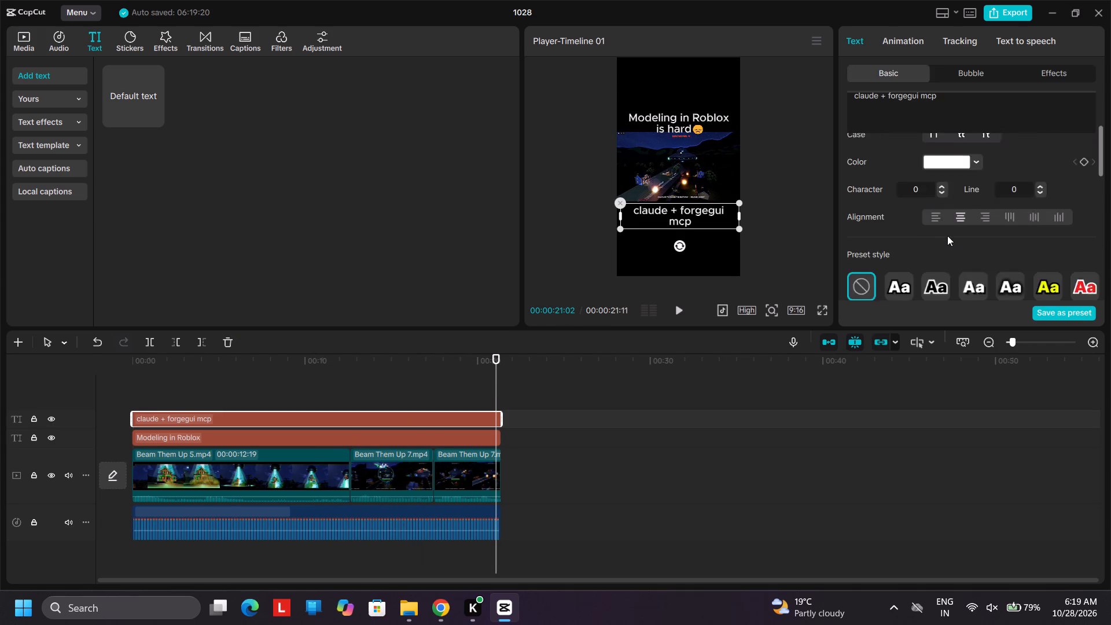
scroll(947, 236, "down", 1)
left_click(969, 262)
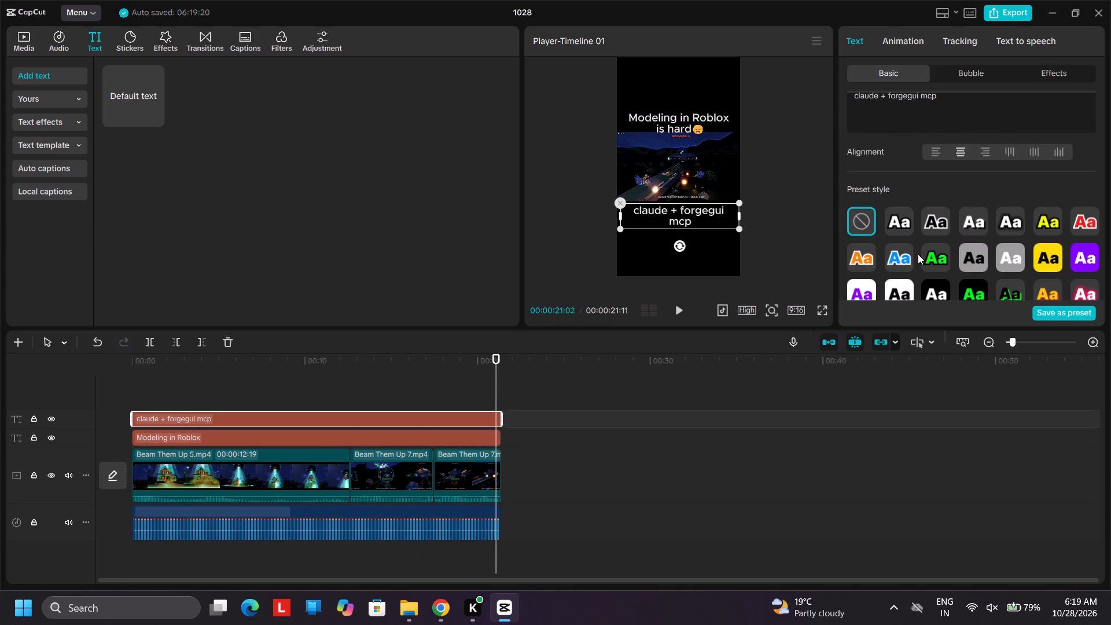
left_click(935, 254)
left_click(677, 115)
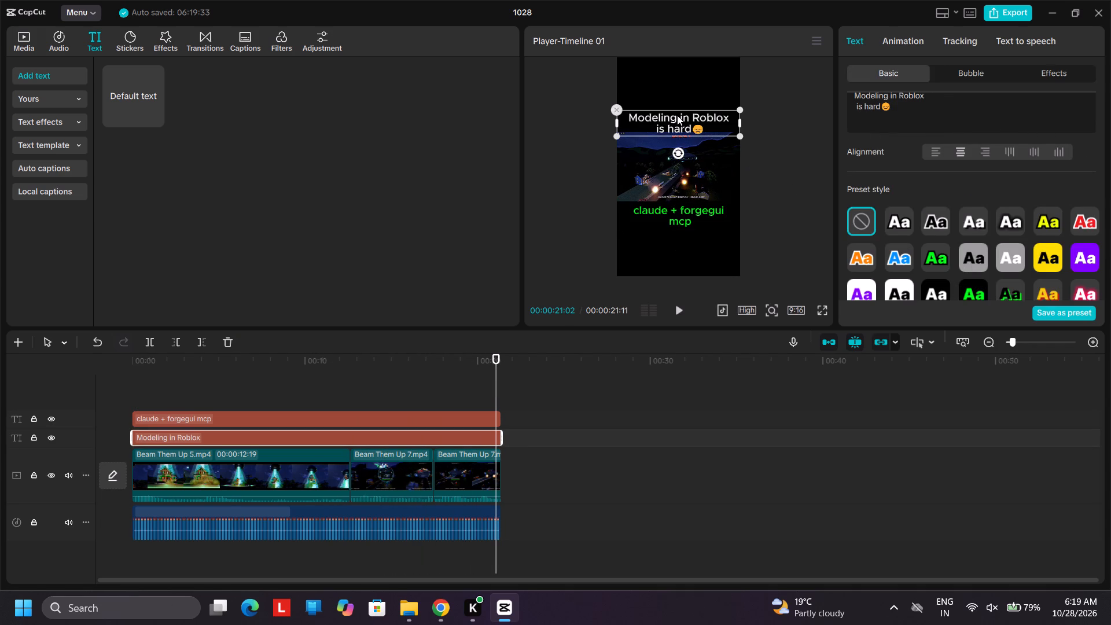
left_click(933, 254)
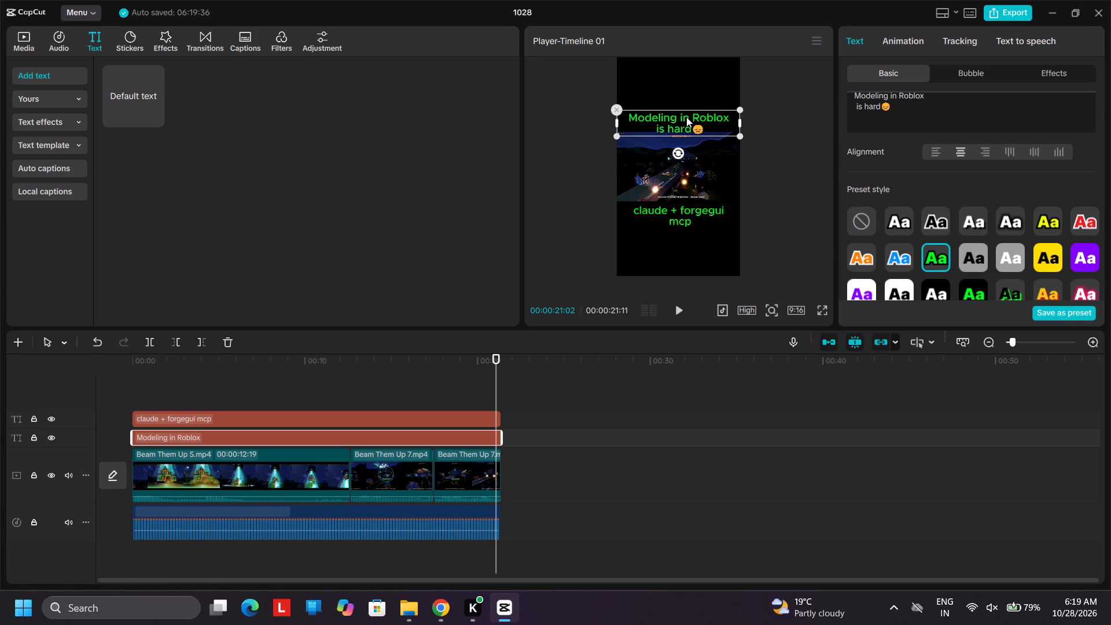
Move the upper caption slightly higher, keeping it horizontally centred, so it clears the top edge of the video picture.
left_click_drag(686, 117, 686, 105)
left_click(678, 118)
left_click(678, 89)
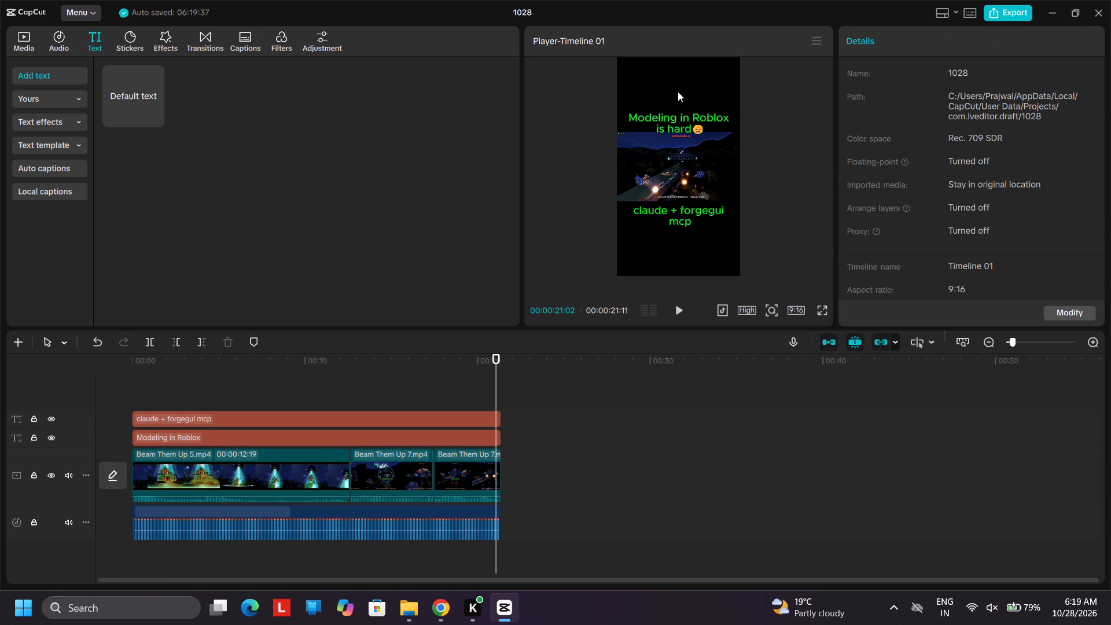
left_click(675, 121)
left_click_drag(675, 121, 675, 111)
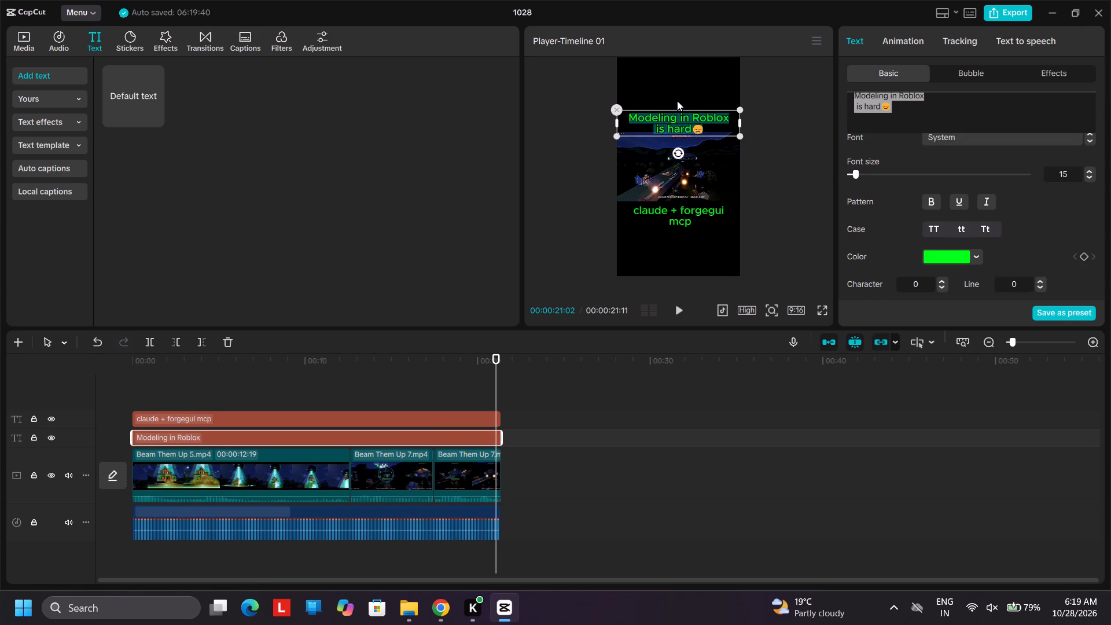
left_click_drag(712, 127, 712, 117)
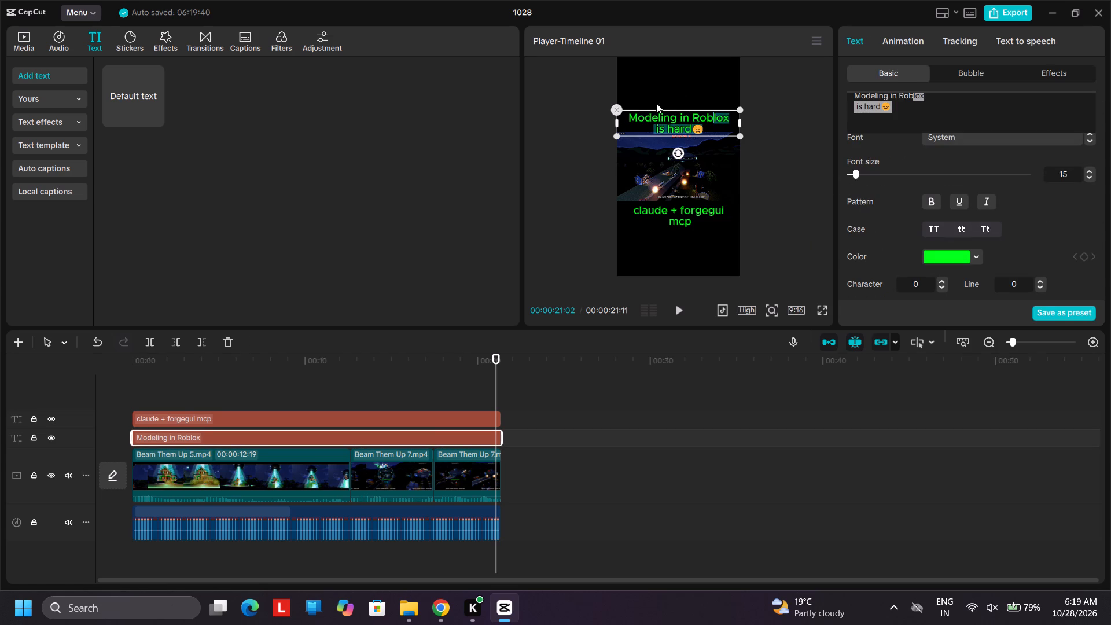
left_click_drag(638, 128, 643, 122)
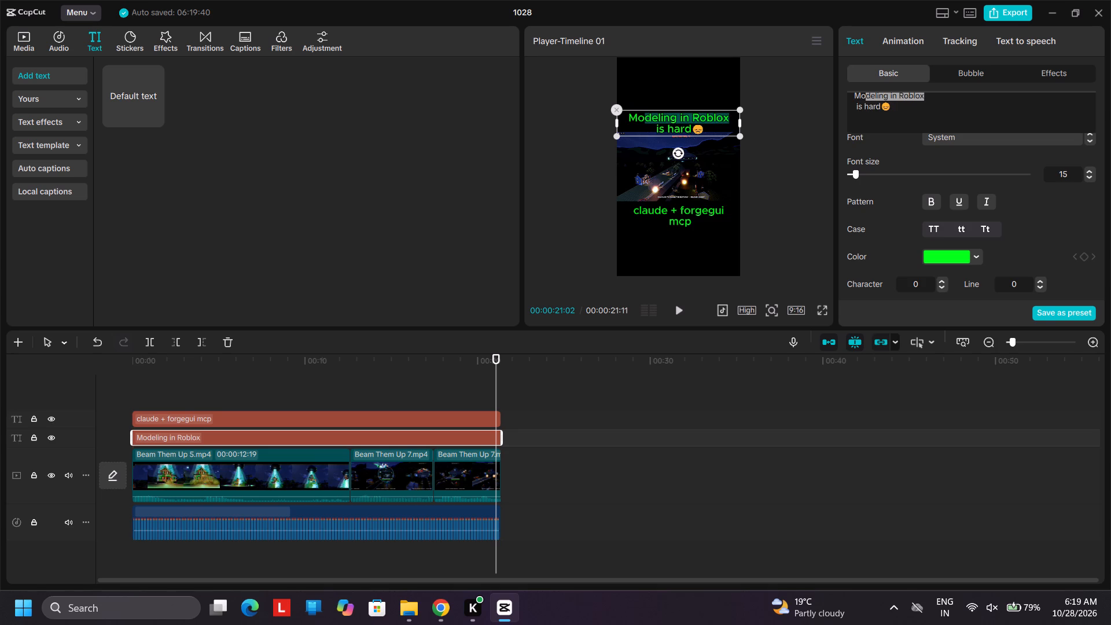
left_click_drag(643, 122, 645, 113)
left_click(774, 211)
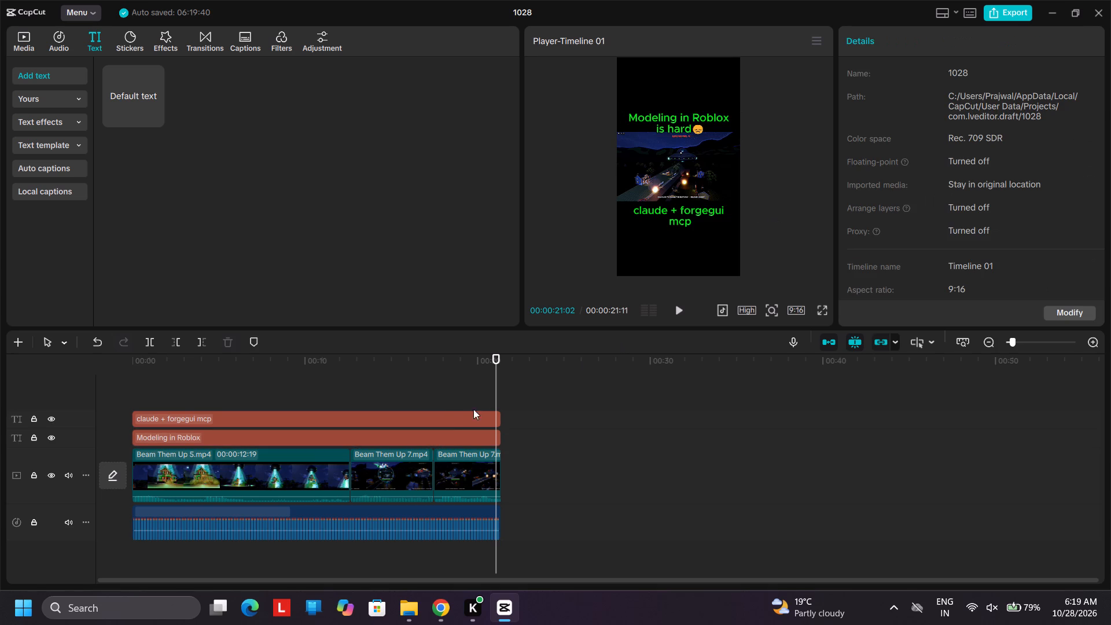
left_click(452, 417)
left_click(453, 433)
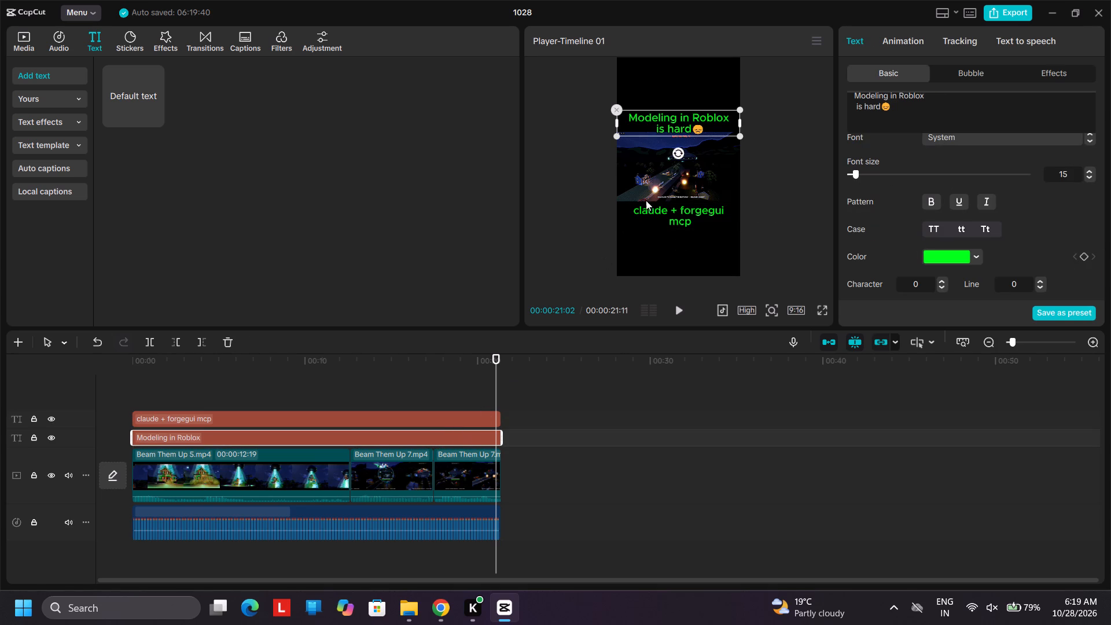
left_click_drag(672, 127, 675, 112)
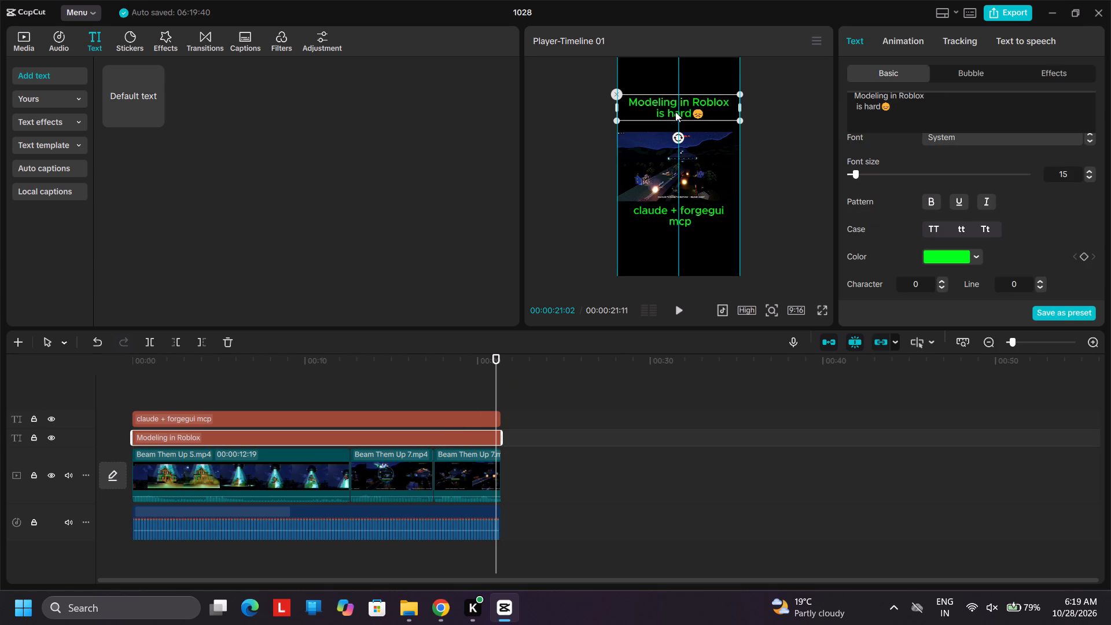
left_click_drag(675, 112, 675, 119)
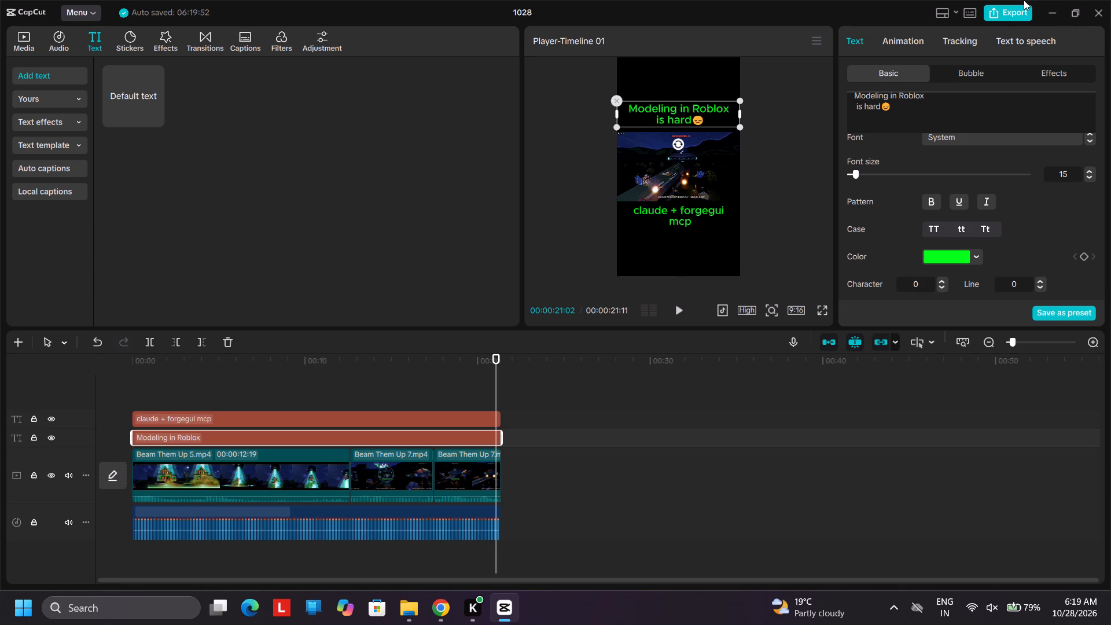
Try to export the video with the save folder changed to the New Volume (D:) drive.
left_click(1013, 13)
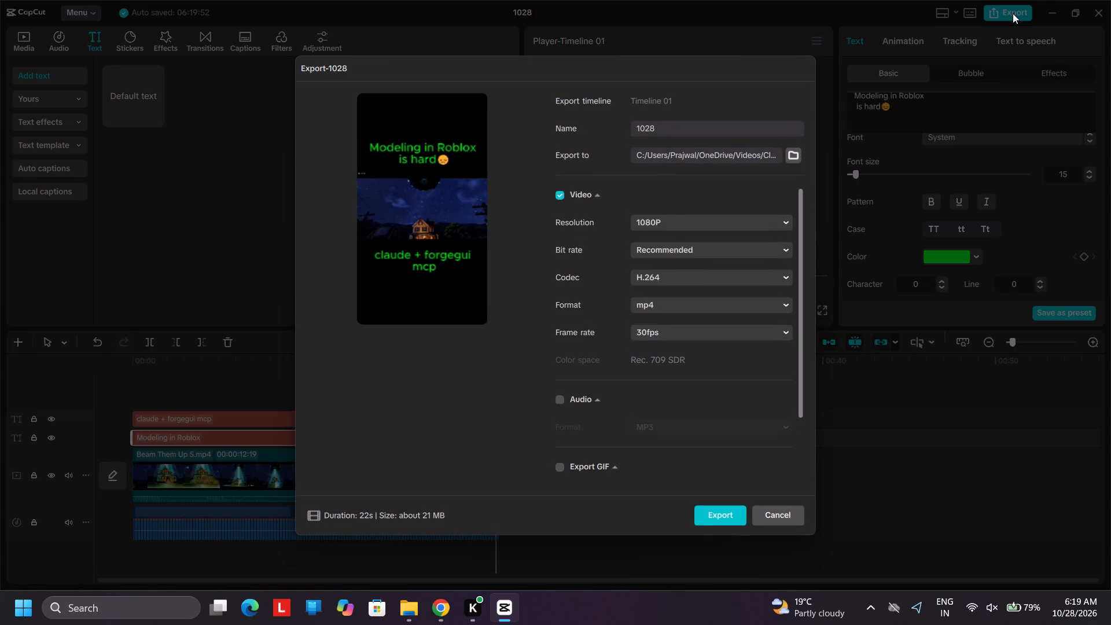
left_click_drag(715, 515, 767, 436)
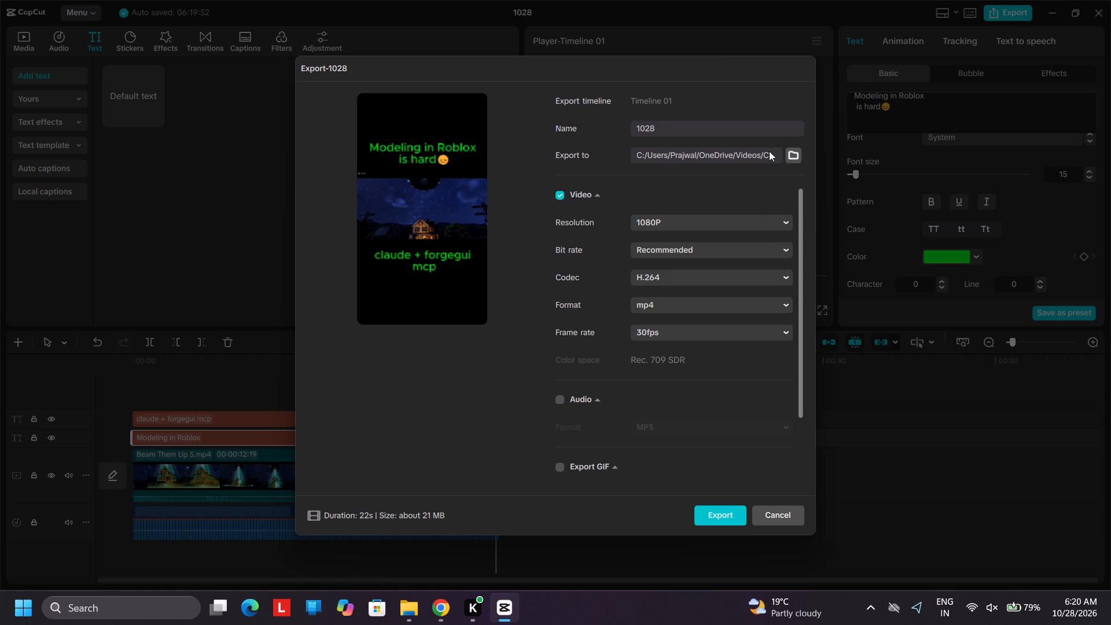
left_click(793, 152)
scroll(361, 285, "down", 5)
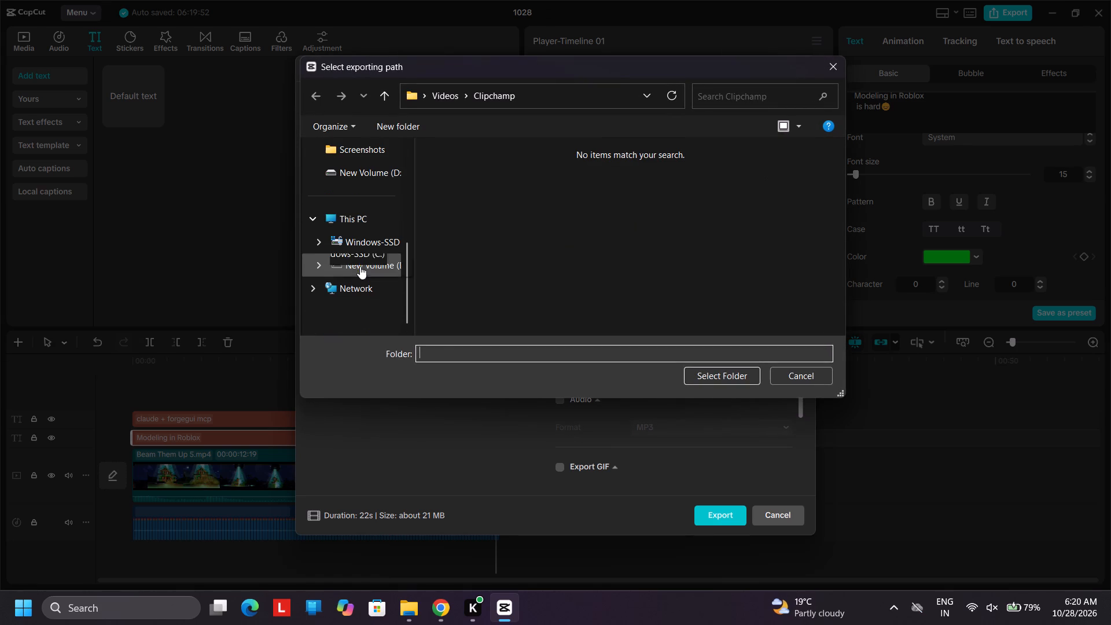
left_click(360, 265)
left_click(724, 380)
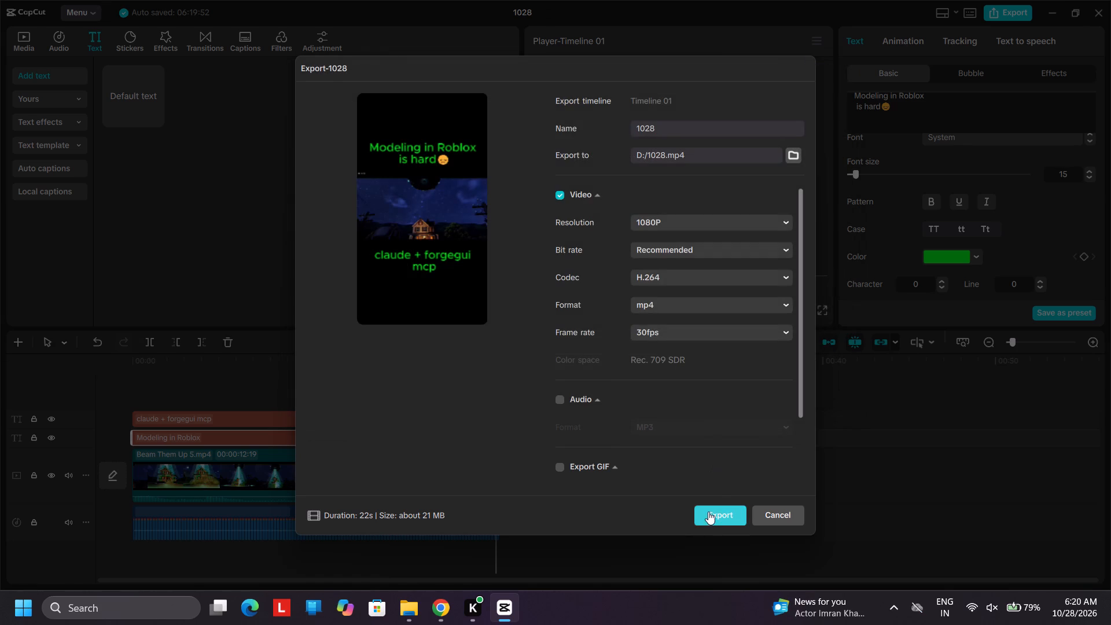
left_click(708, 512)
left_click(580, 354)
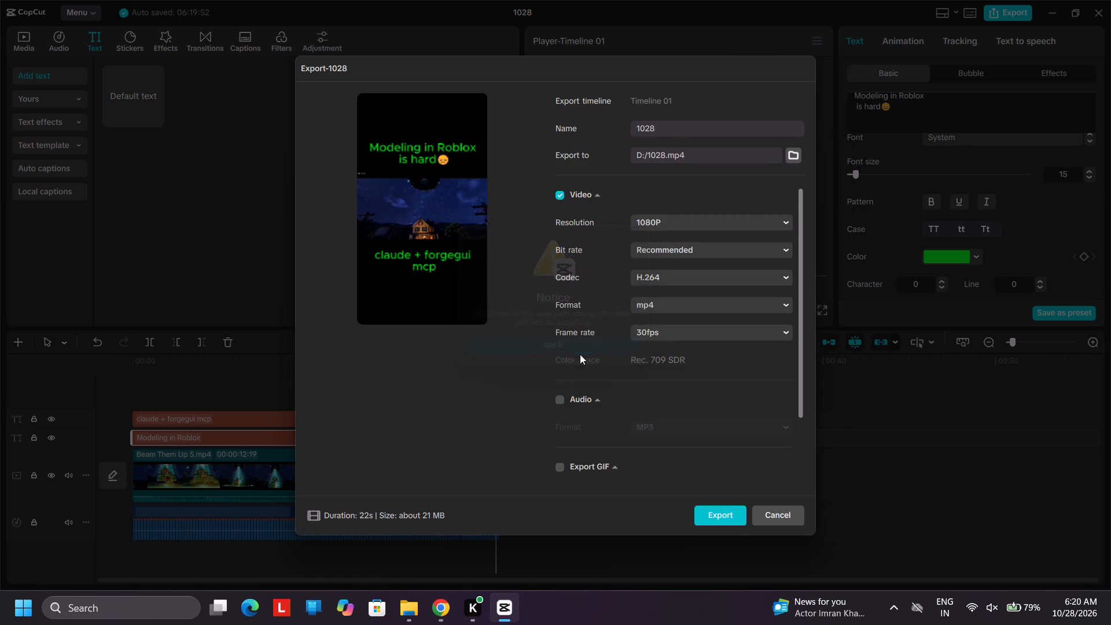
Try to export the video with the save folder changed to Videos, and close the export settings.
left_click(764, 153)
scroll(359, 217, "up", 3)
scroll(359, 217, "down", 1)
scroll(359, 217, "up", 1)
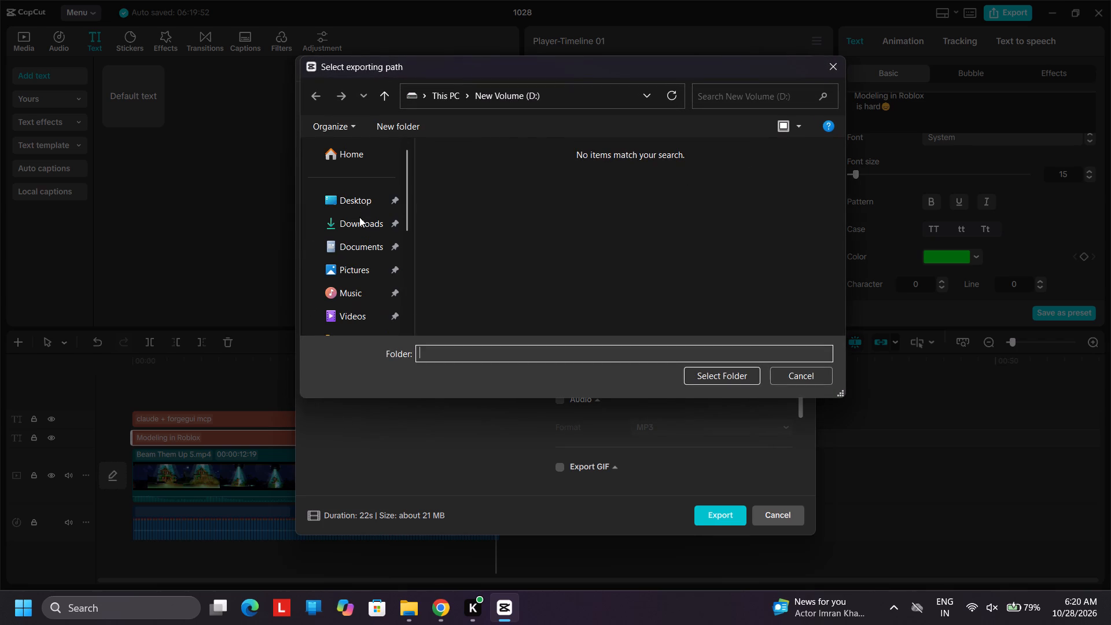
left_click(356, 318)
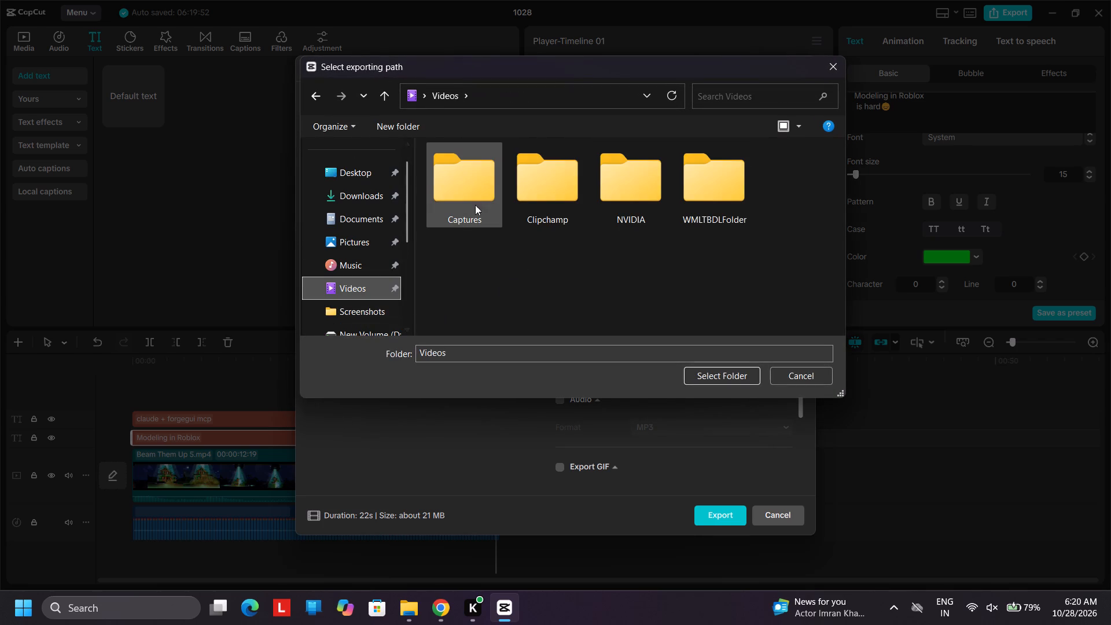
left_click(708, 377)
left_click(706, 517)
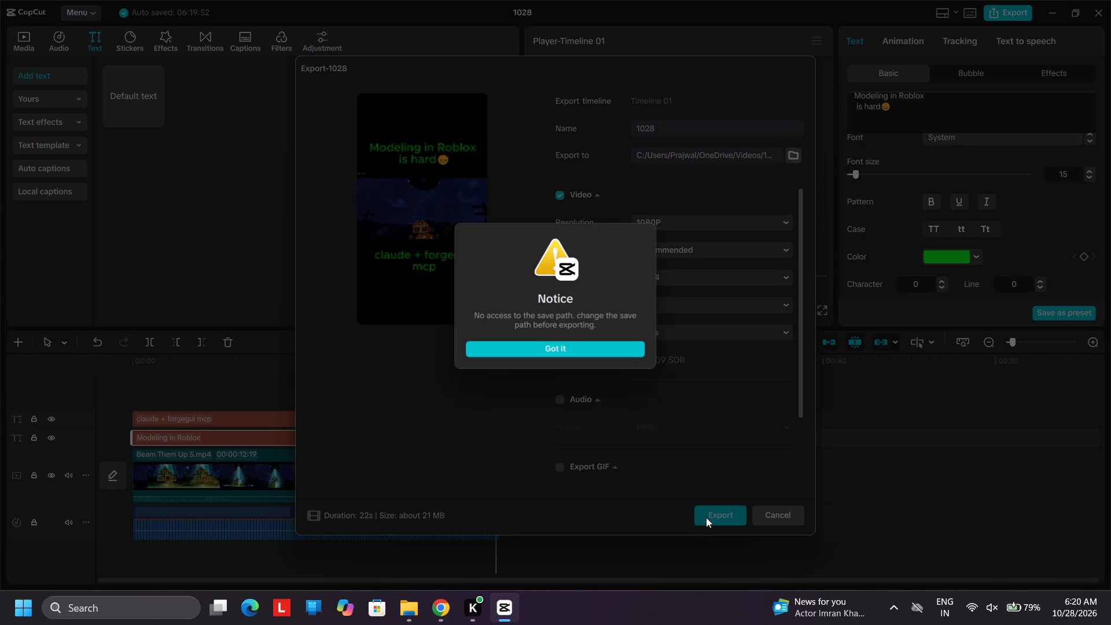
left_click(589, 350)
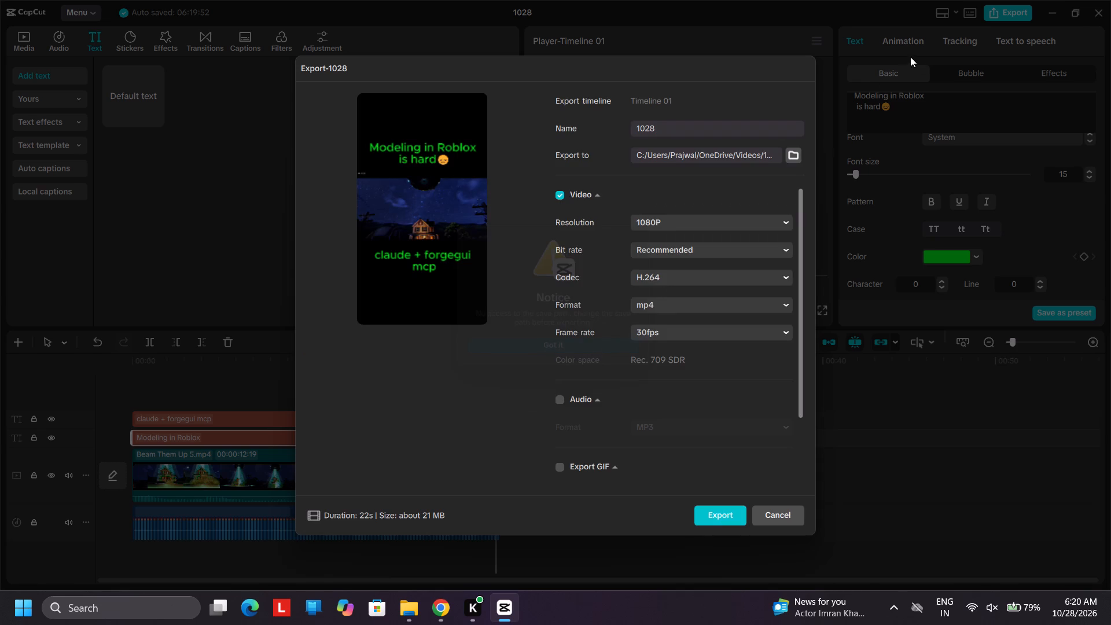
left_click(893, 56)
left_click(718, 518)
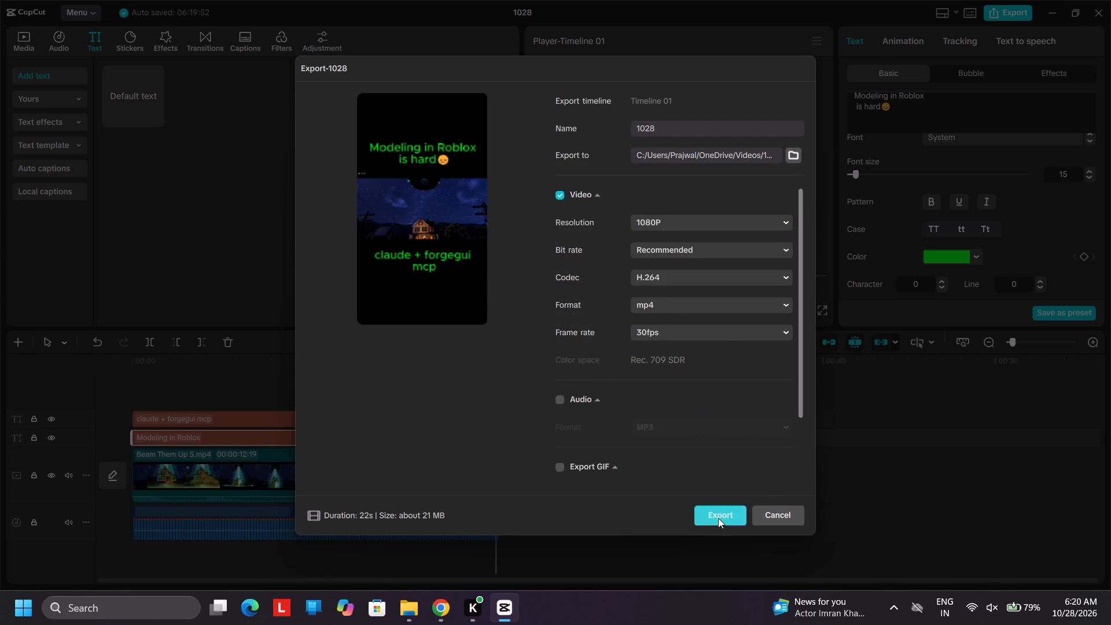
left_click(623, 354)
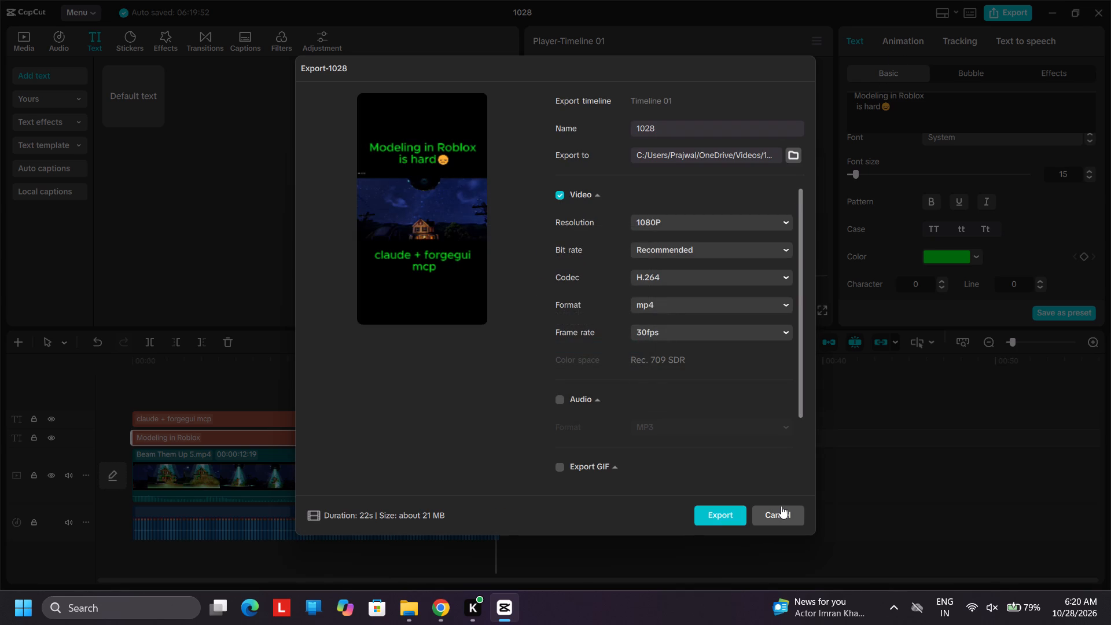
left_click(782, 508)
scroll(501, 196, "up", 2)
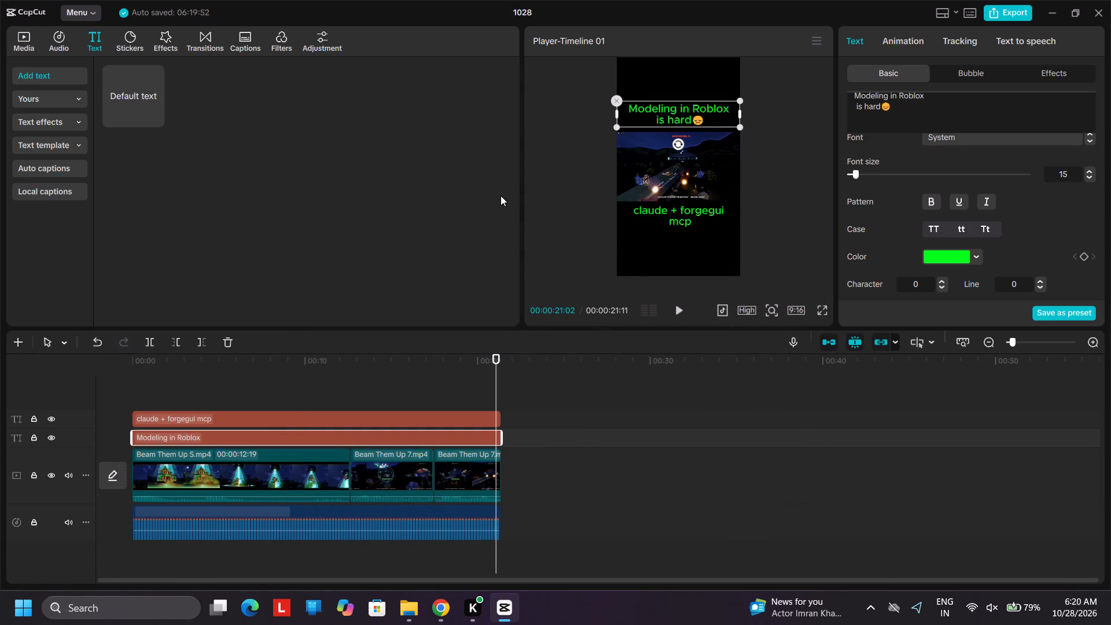
Deselect the caption, check the details in the project settings and save them.
left_click(767, 181)
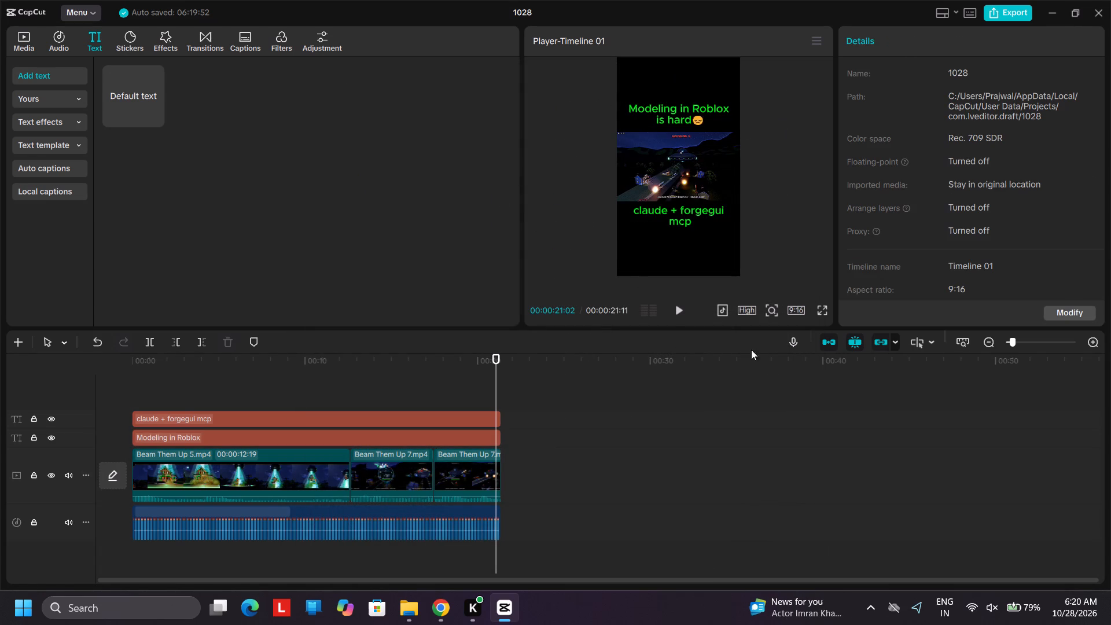
left_click(1066, 314)
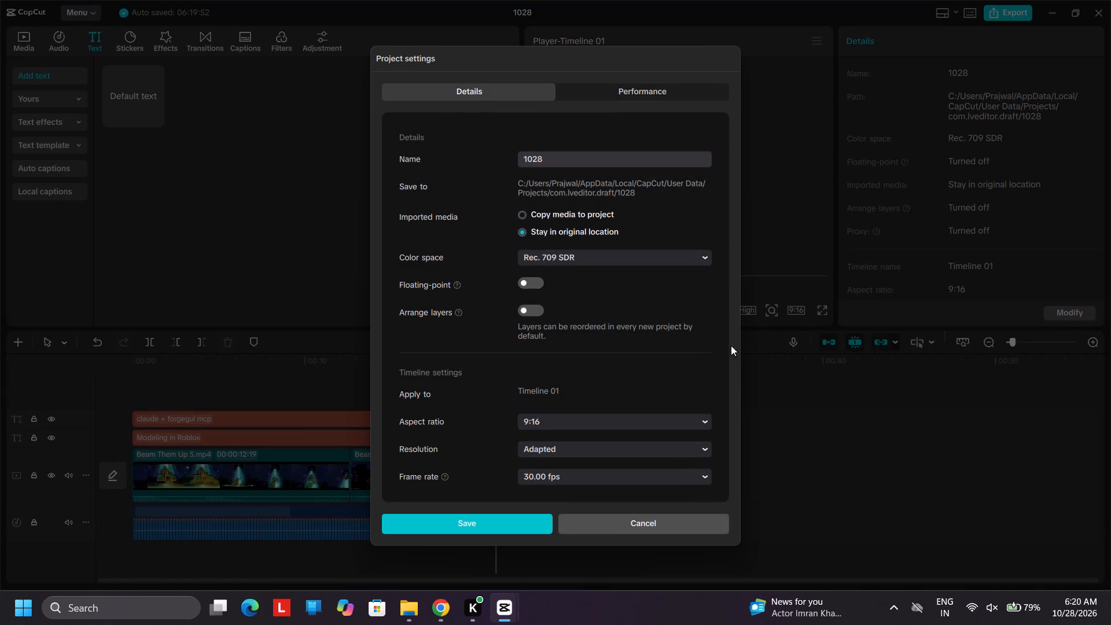
left_click(487, 520)
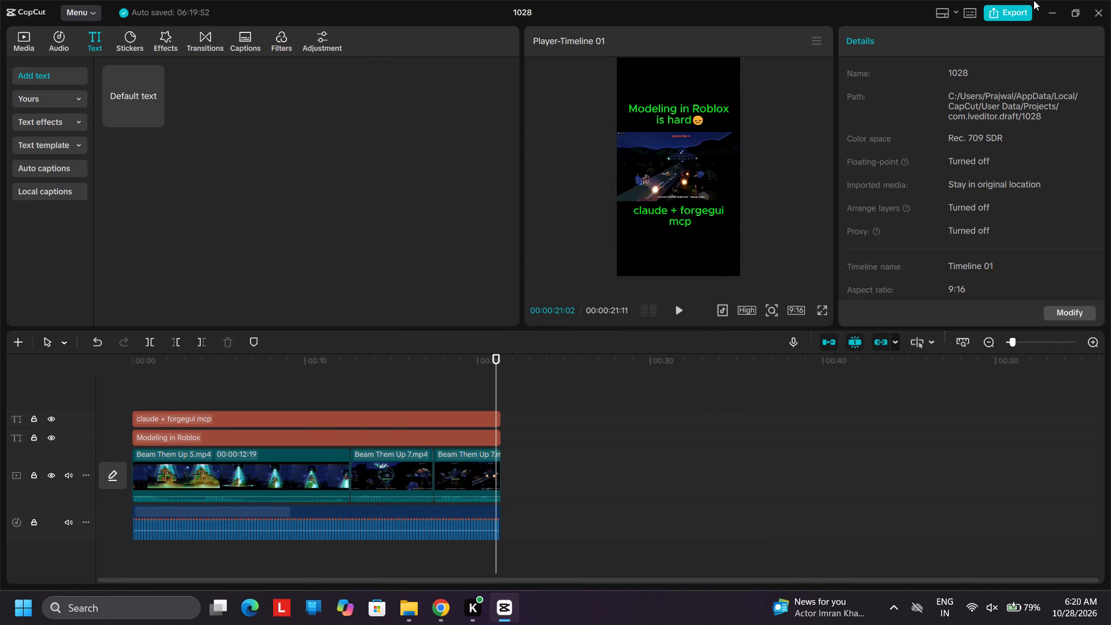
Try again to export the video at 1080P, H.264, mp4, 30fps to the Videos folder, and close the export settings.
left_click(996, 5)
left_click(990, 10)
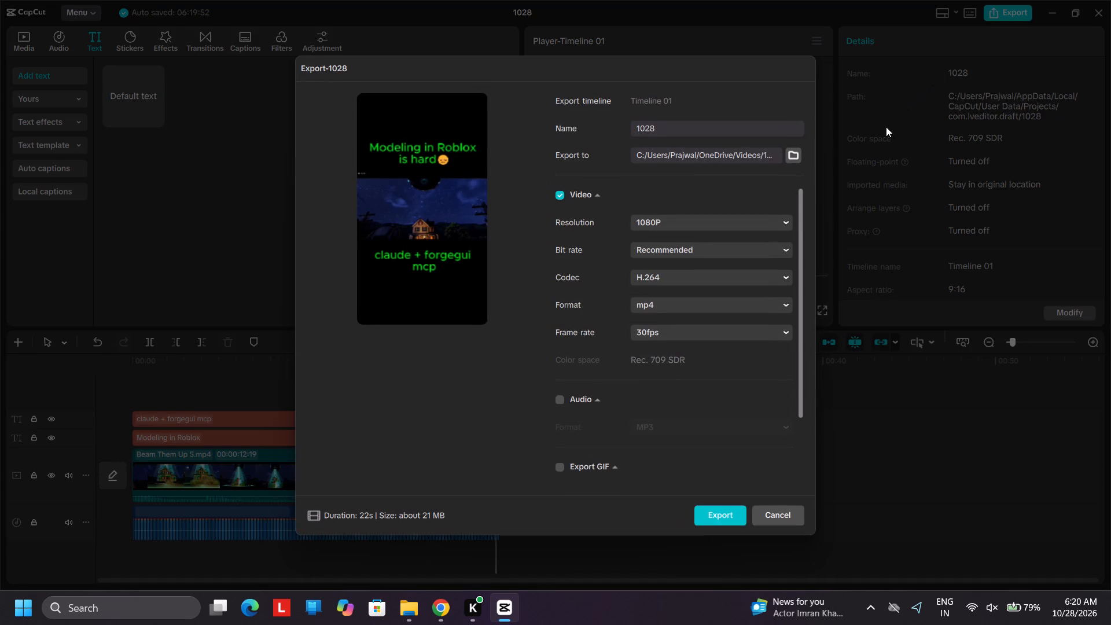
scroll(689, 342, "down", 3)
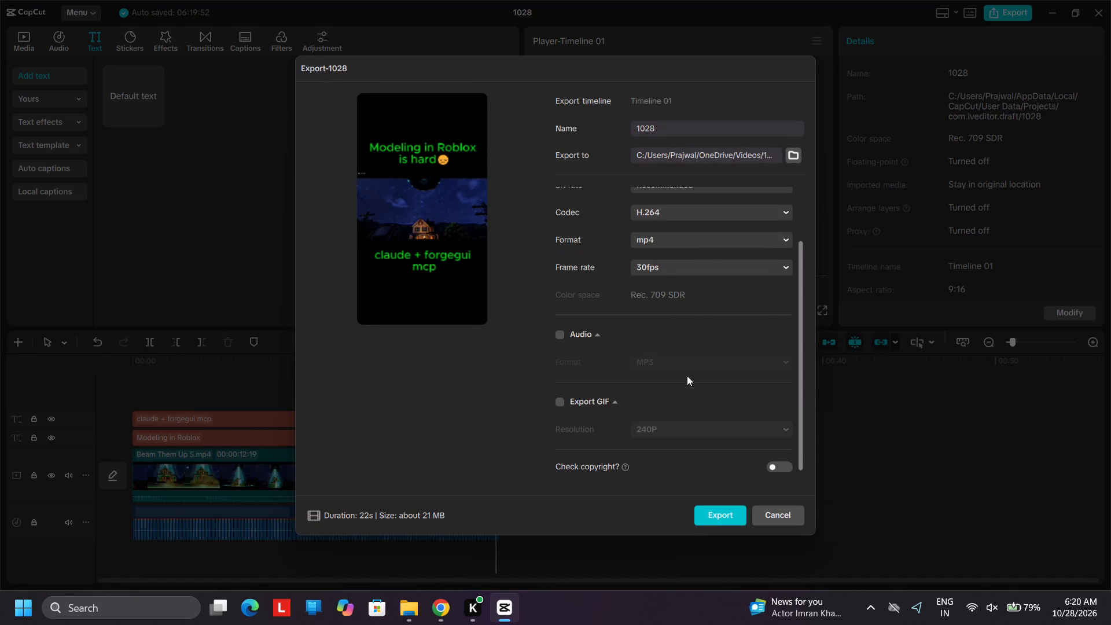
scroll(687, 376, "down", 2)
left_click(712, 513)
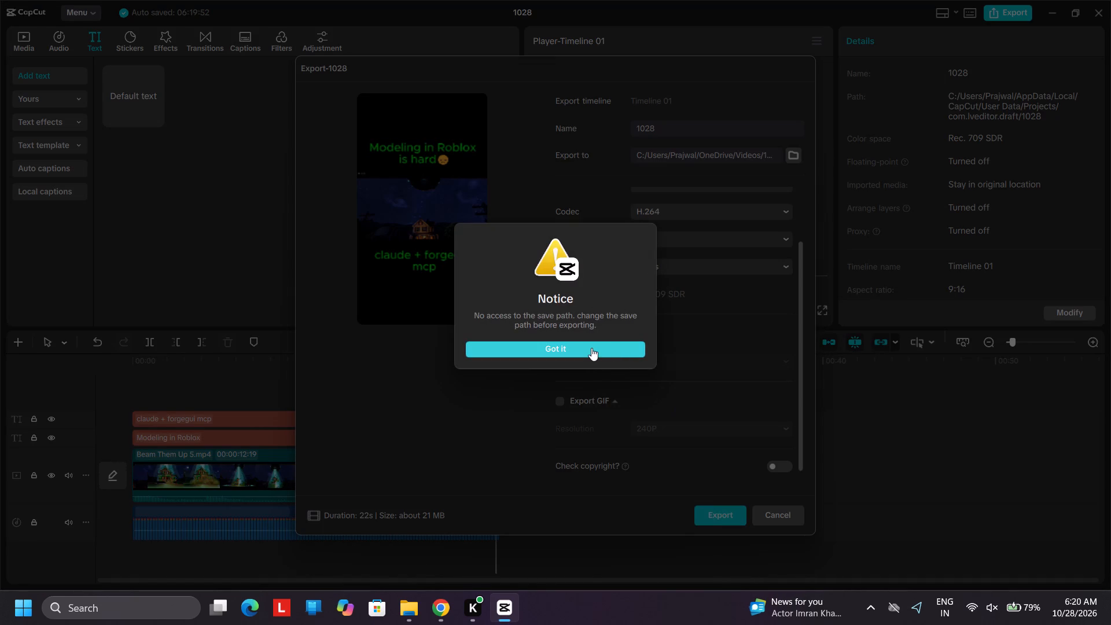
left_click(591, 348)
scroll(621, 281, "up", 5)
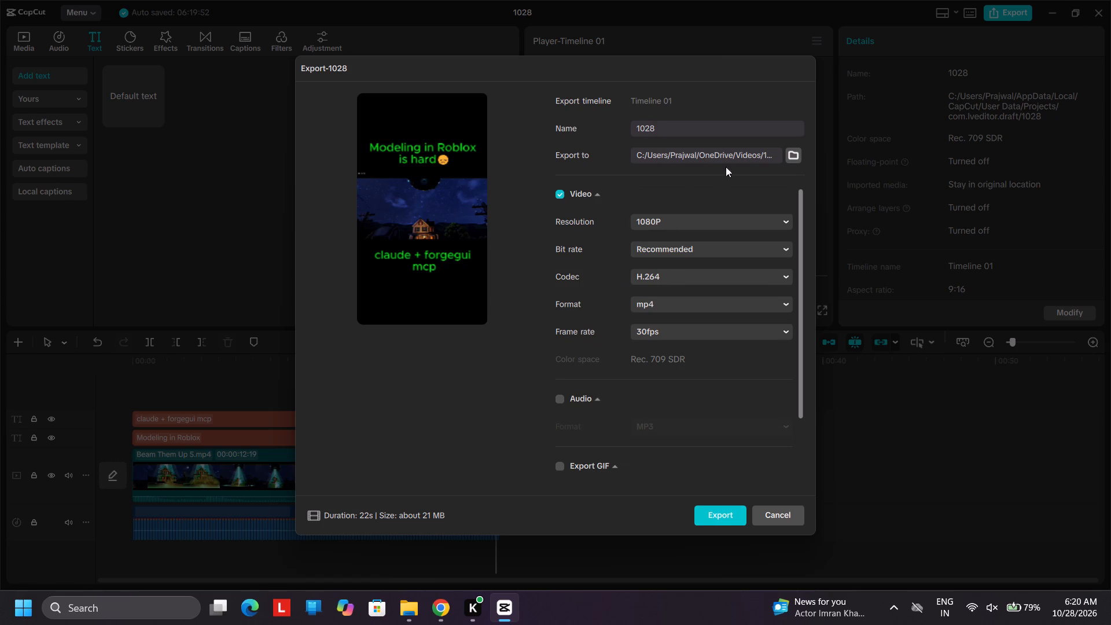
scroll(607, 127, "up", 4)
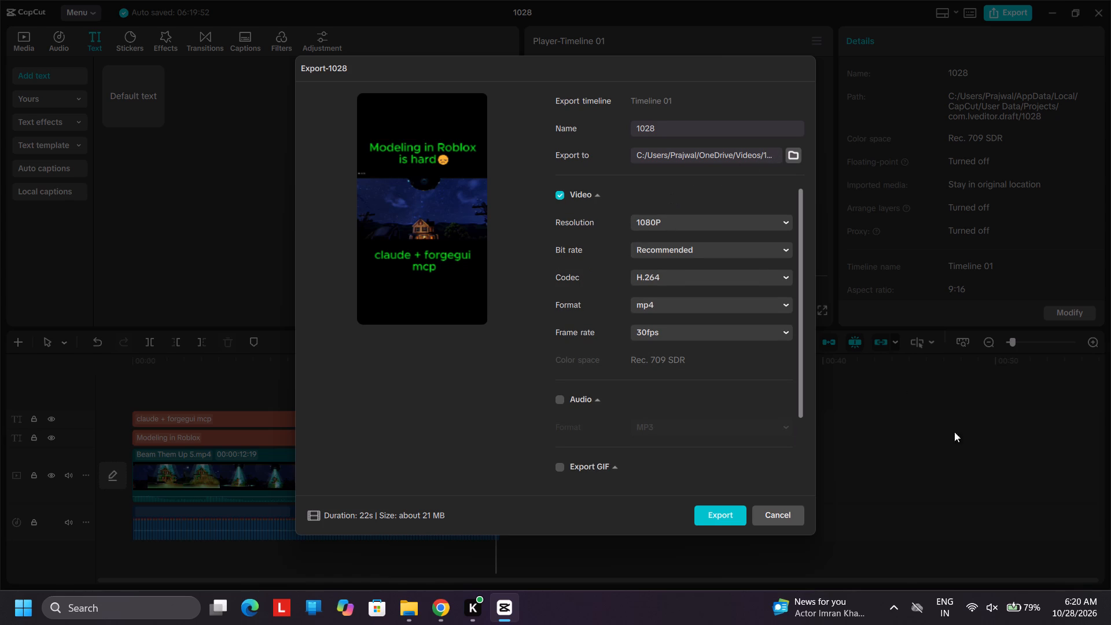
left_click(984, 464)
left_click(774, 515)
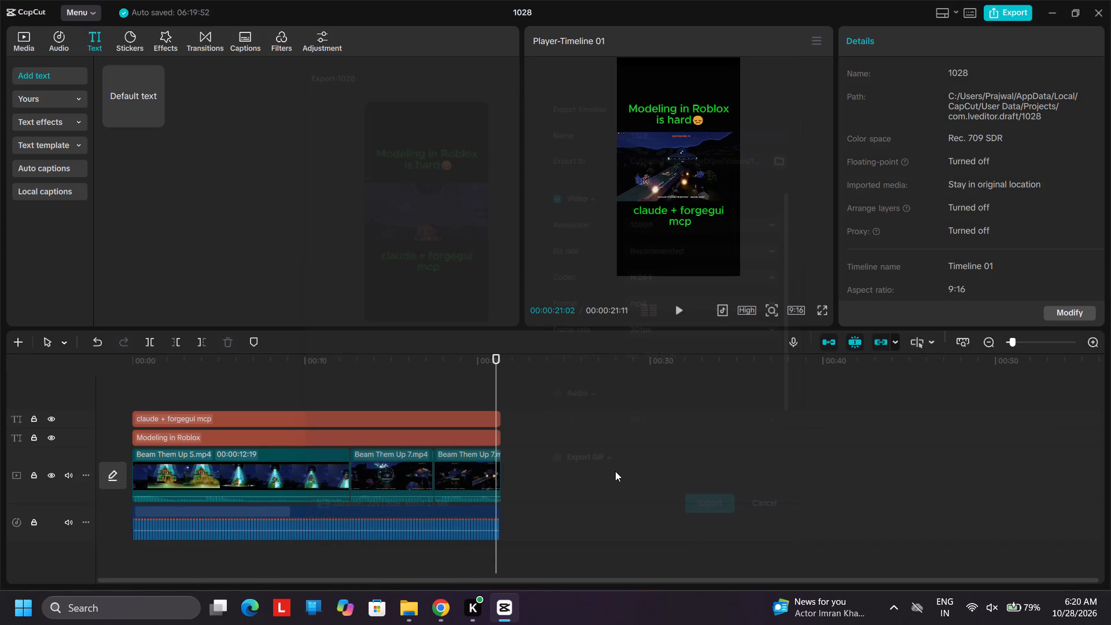
Save the project.
key("ctrl+s")
key("ctrl+s")
key("ctrl+s")
key("ctrl+s")
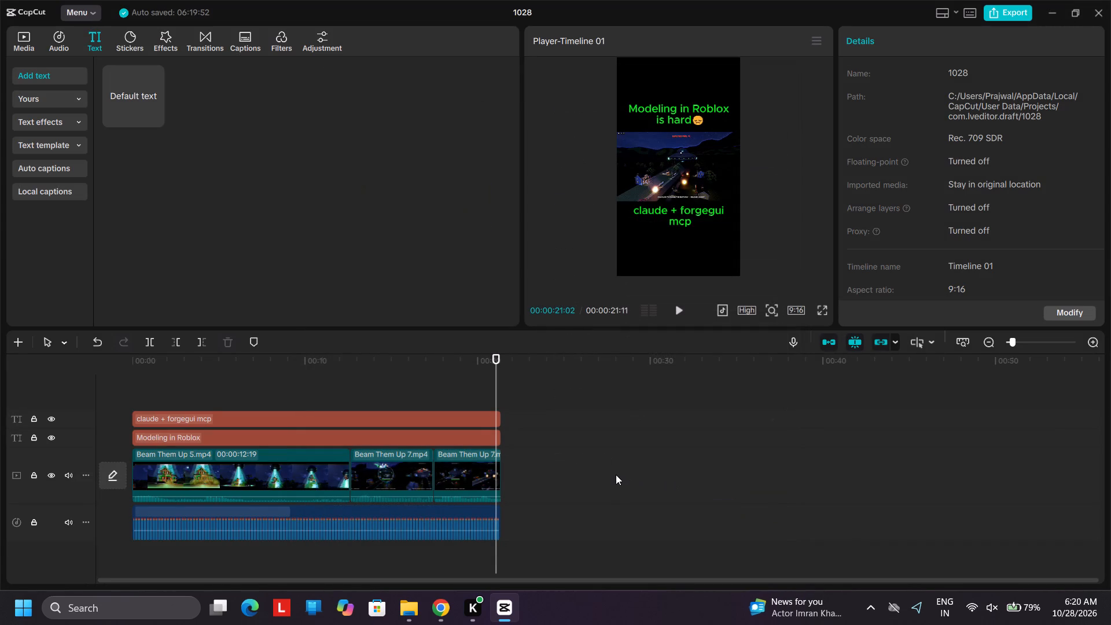
Switch to Chrome and open Google Drive in a new tab.
left_click(430, 620)
left_click(557, 9)
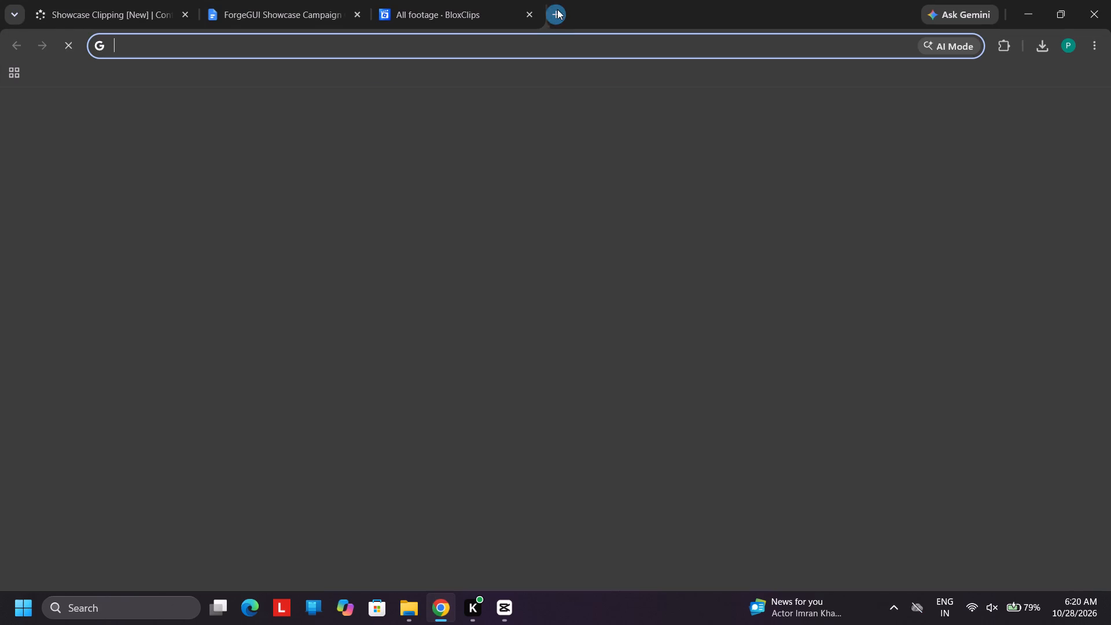
type("dr")
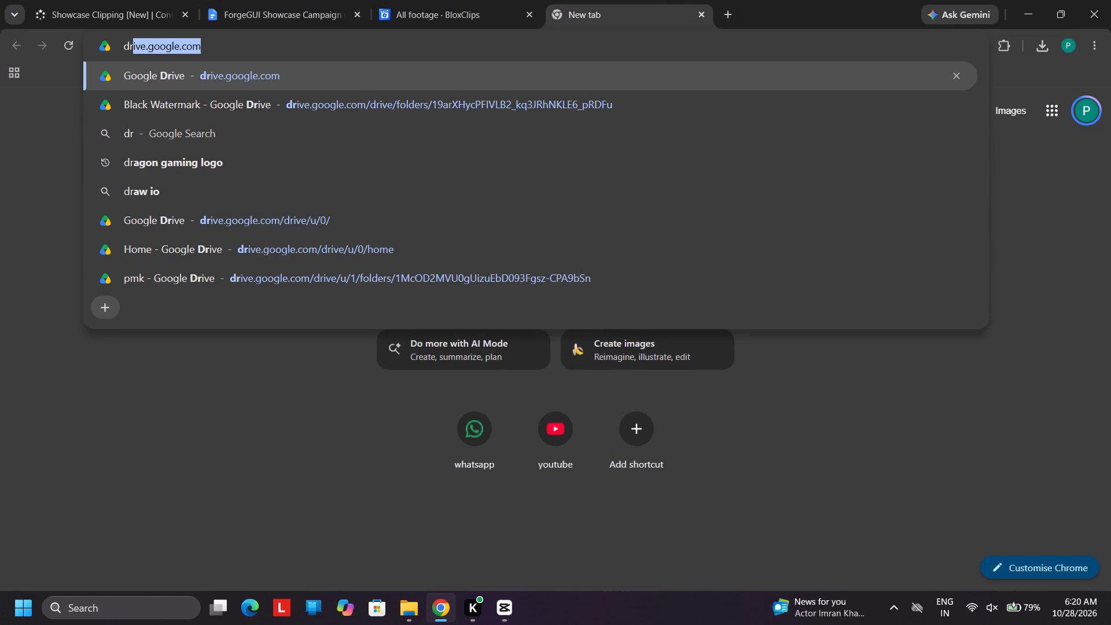
key("Return")
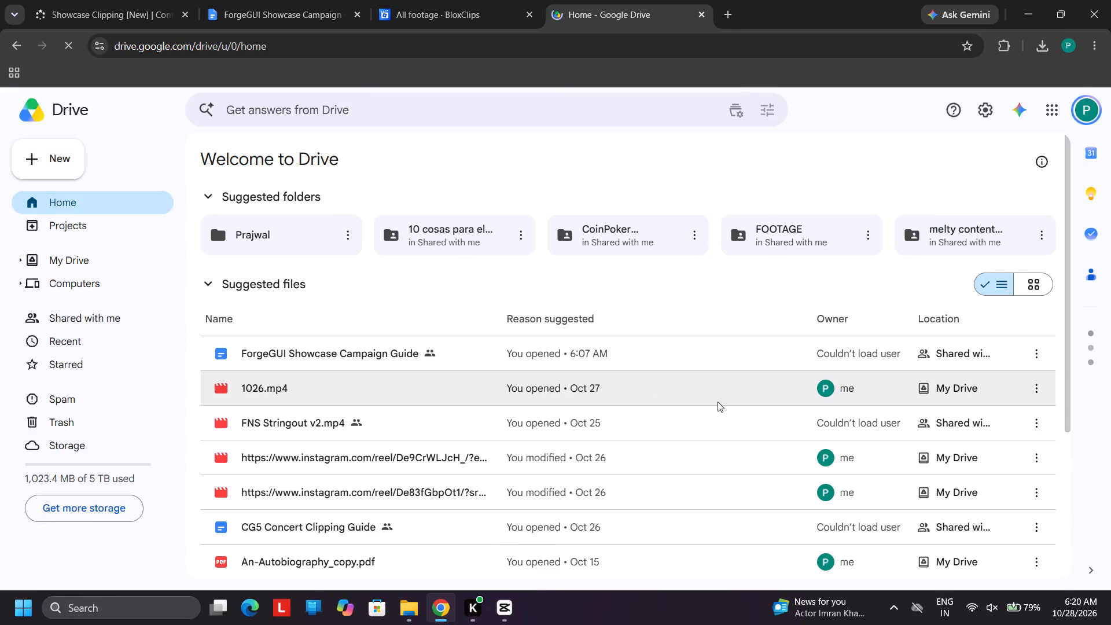
Move 1026.mp4 and the two videos named with Instagram reel links to the Drive trash.
left_click(1037, 384)
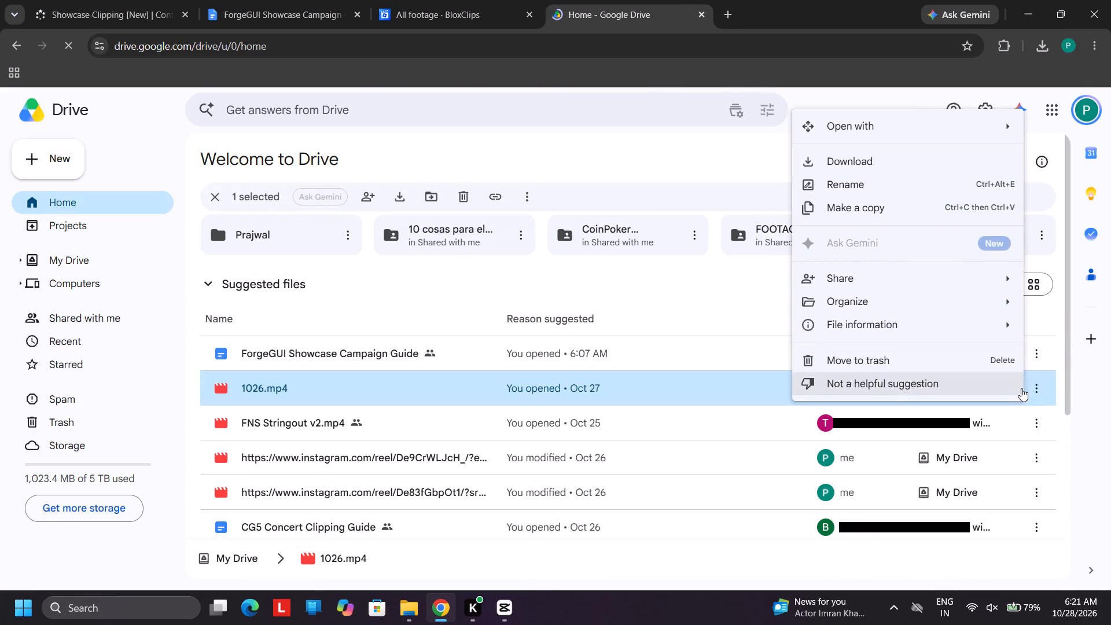
left_click(835, 357)
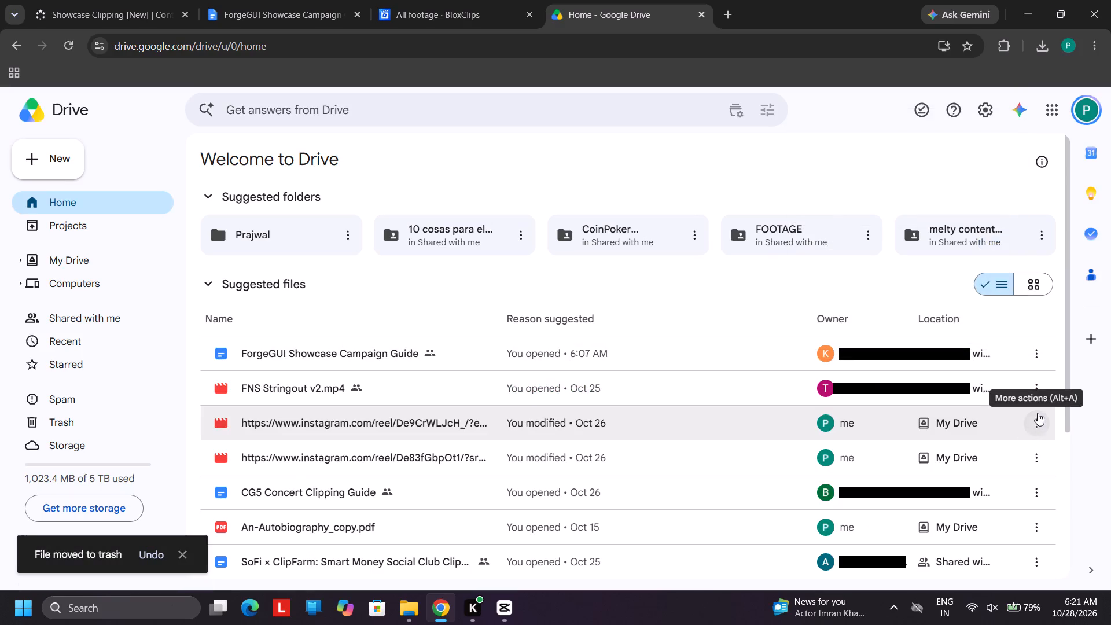
left_click(1038, 385)
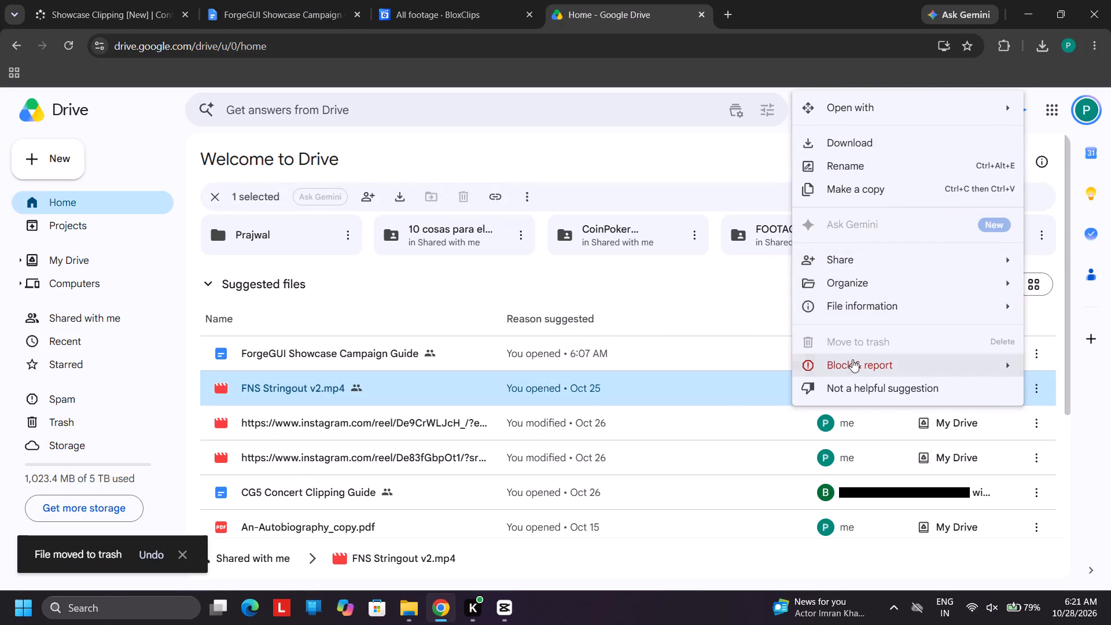
left_click(1038, 464)
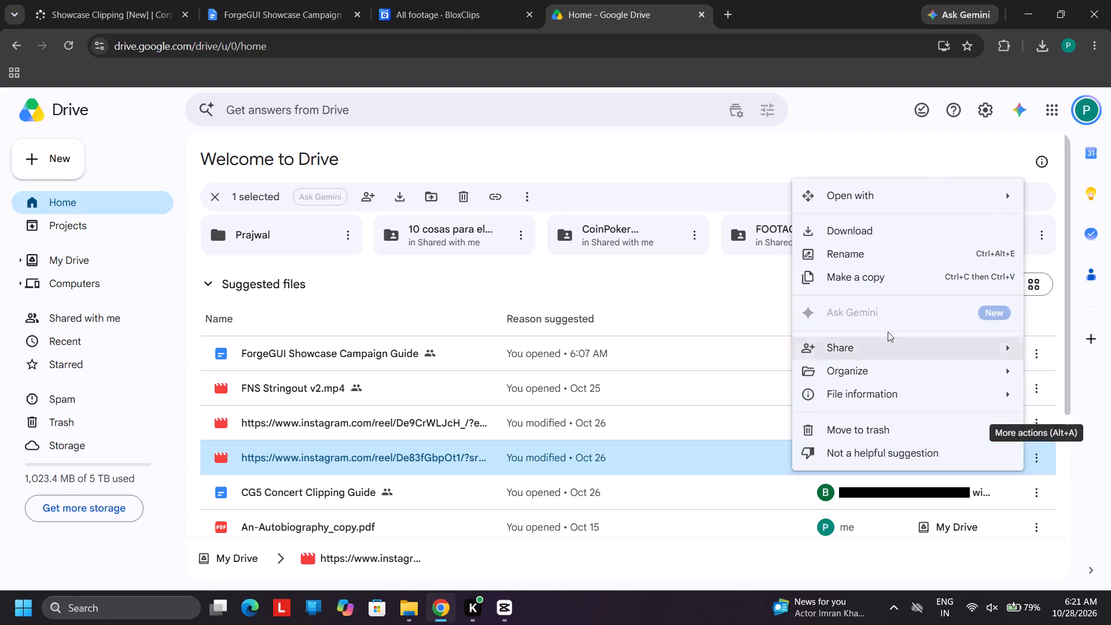
left_click(874, 424)
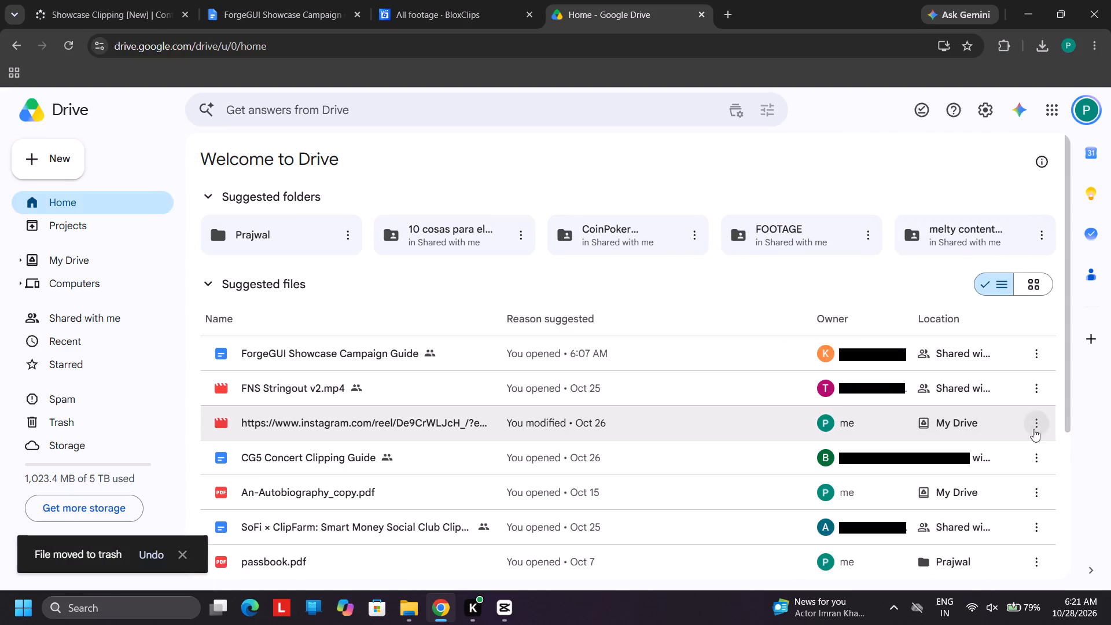
left_click(1033, 429)
left_click(877, 395)
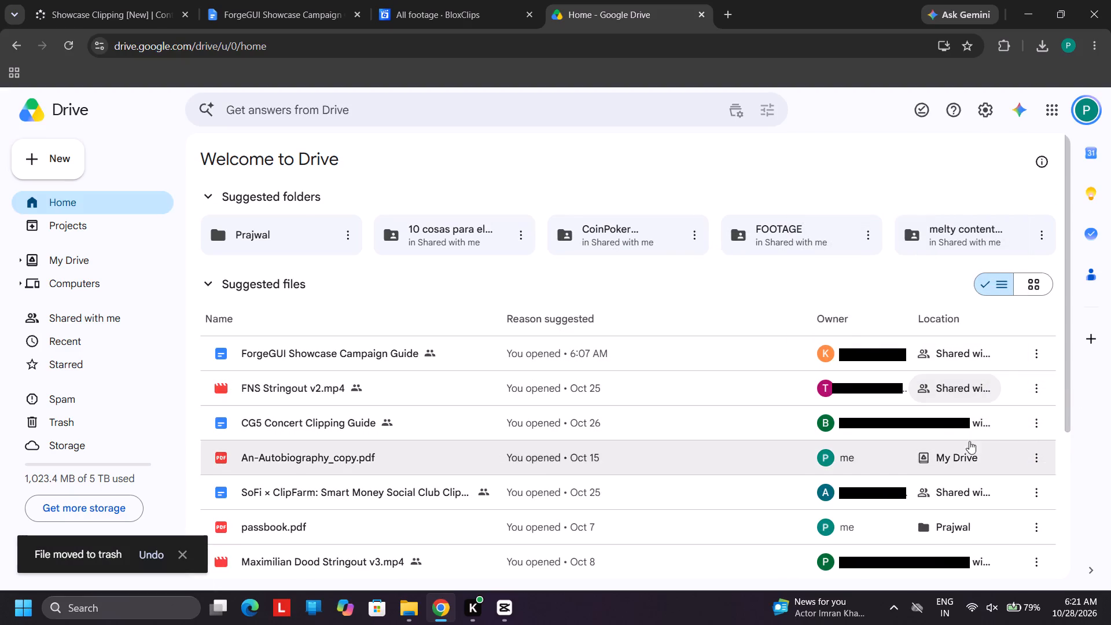
scroll(547, 451, "down", 5)
scroll(546, 451, "up", 5)
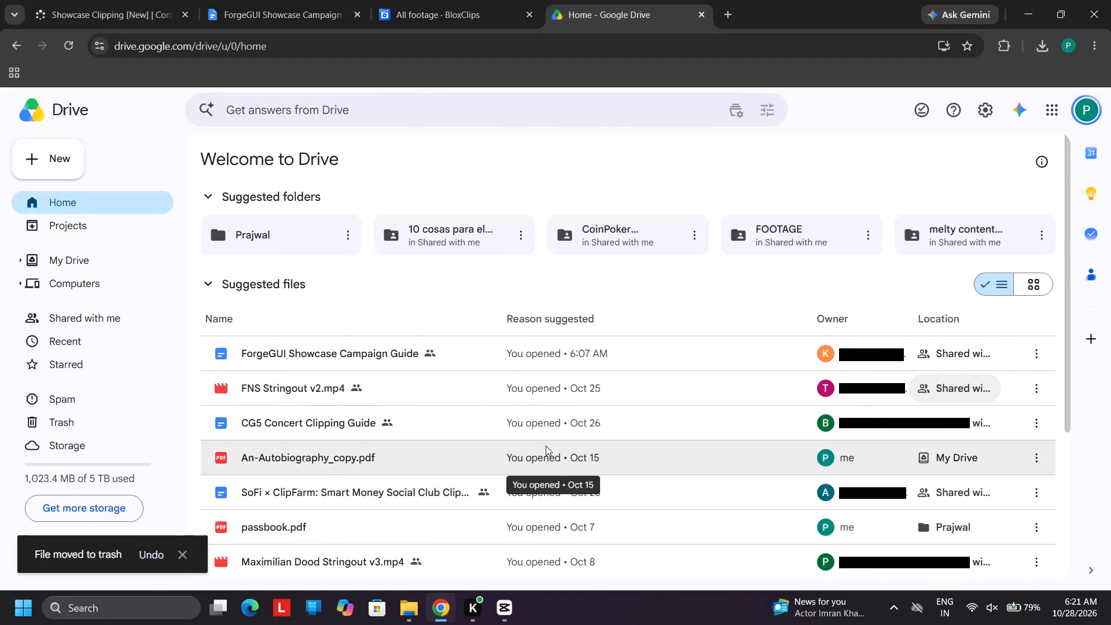
Read through the requirements and hook examples in the ForgeGUI Showcase Campaign Guide.
left_click(288, 0)
scroll(463, 336, "down", 2)
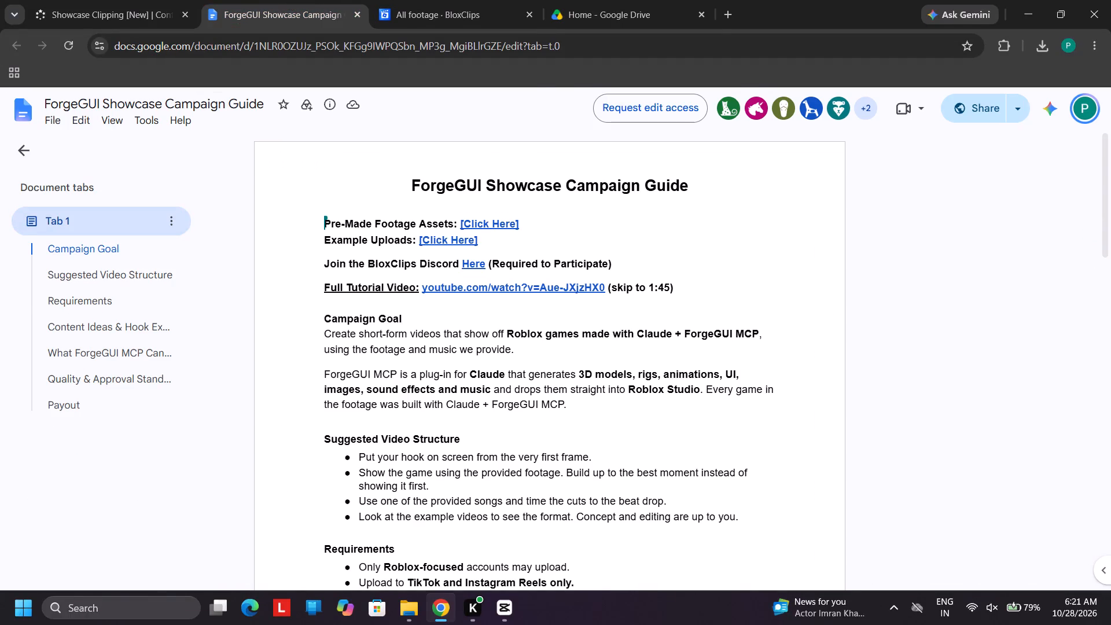
scroll(463, 336, "down", 8)
scroll(463, 336, "up", 2)
scroll(463, 336, "down", 1)
scroll(463, 336, "up", 2)
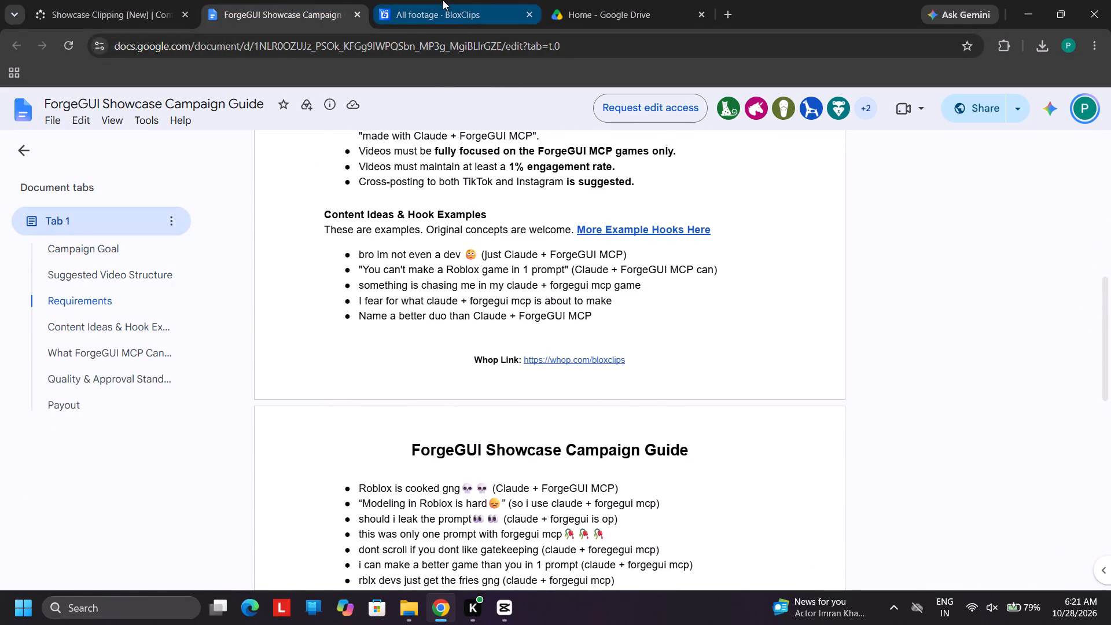
Upload the music file "Untitled - DJ DELDUBAI" from the Downloads folder to Google Drive.
left_click(654, 6)
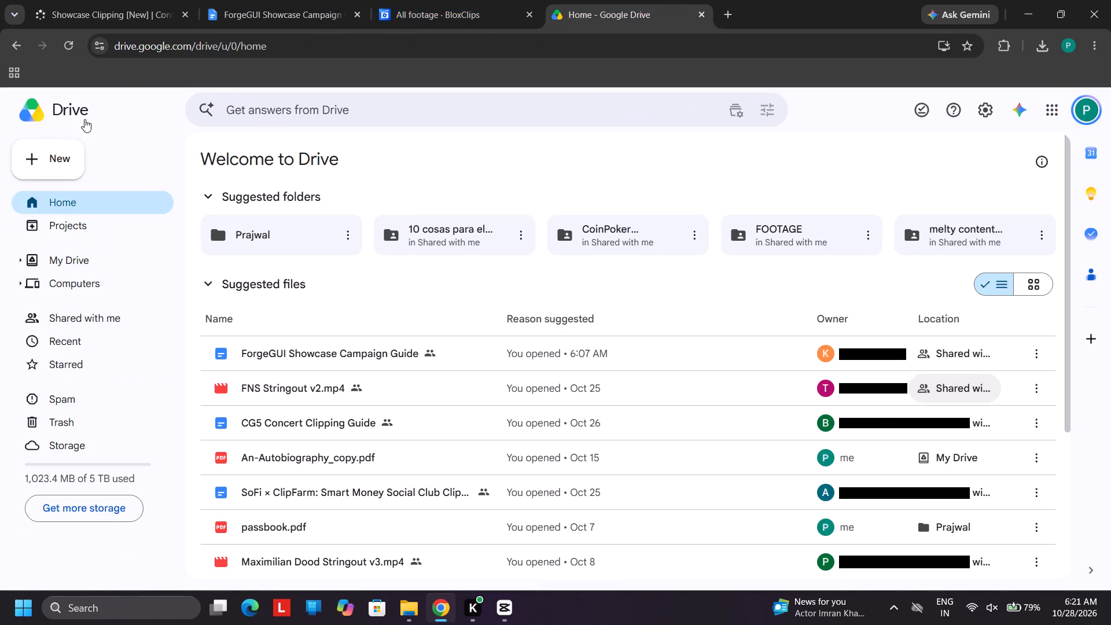
left_click(27, 161)
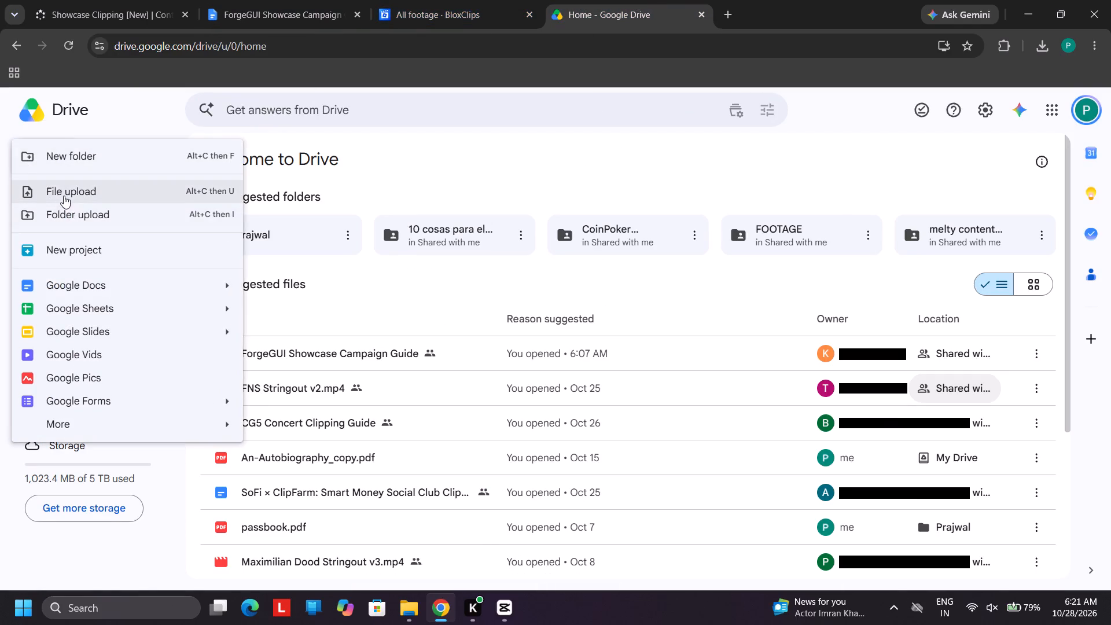
left_click(83, 186)
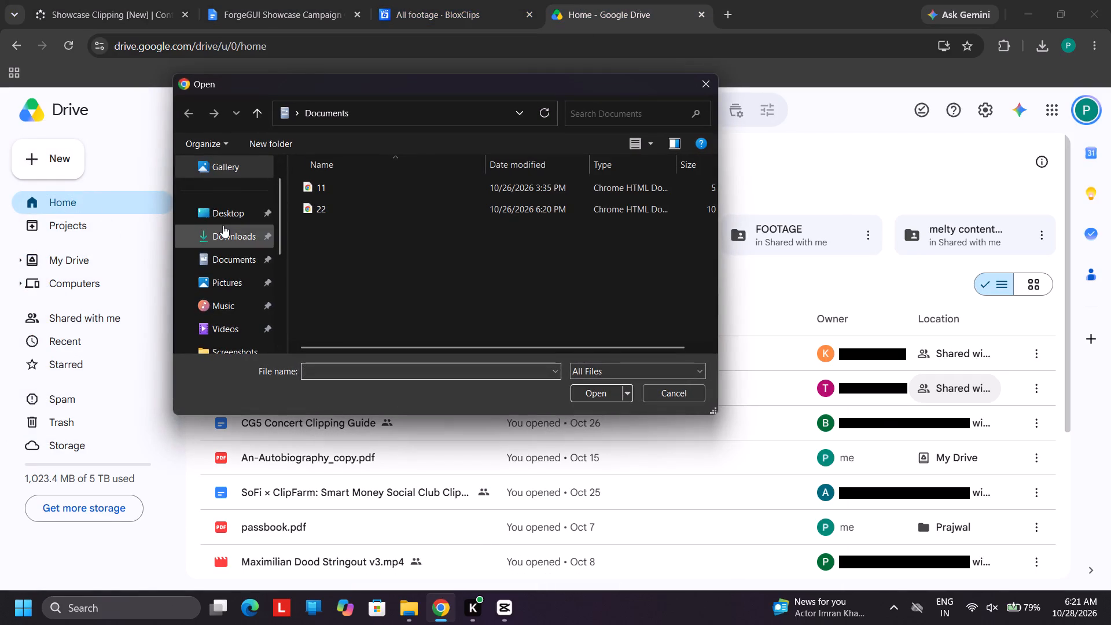
left_click(223, 225)
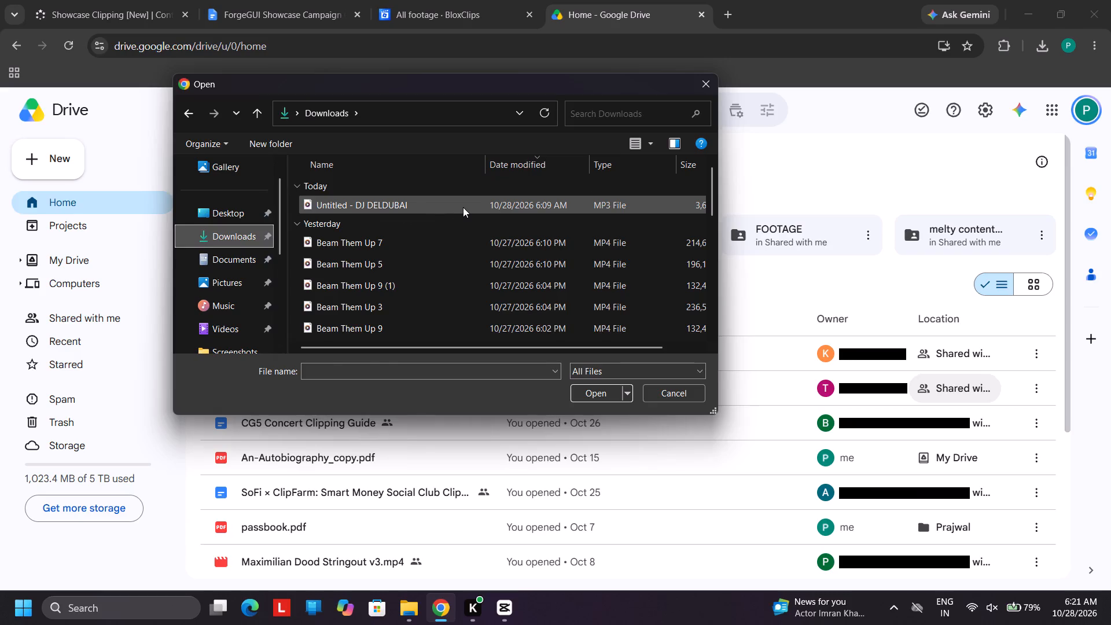
left_click(463, 207)
left_click(618, 396)
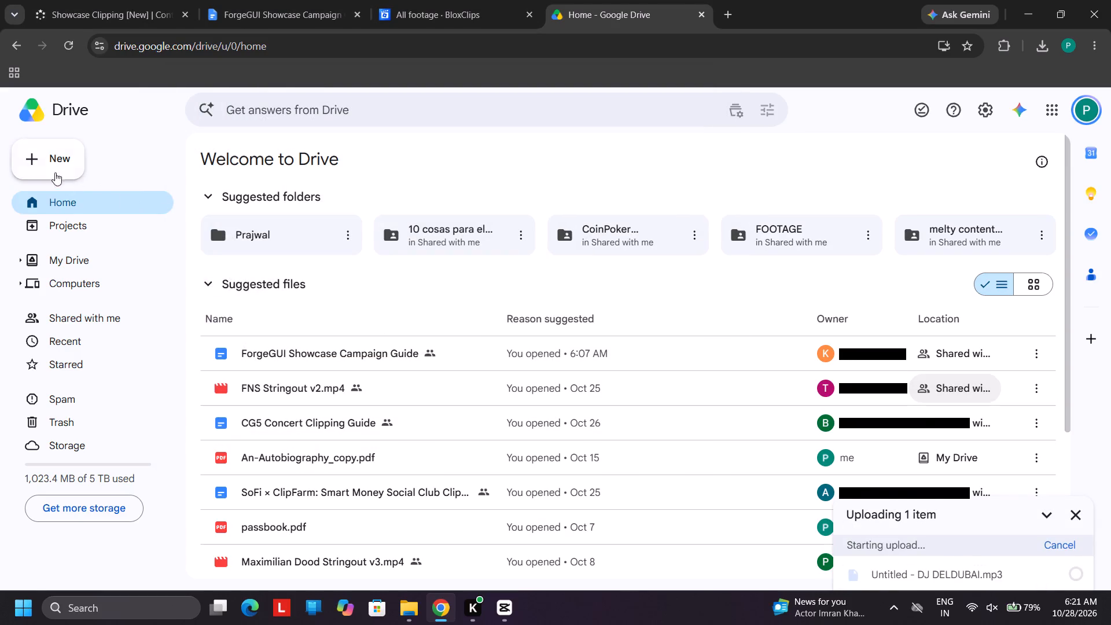
Upload the video clips Beam Them Up 7 and Beam Them Up 5 from Downloads to Google Drive.
left_click(53, 166)
left_click(89, 185)
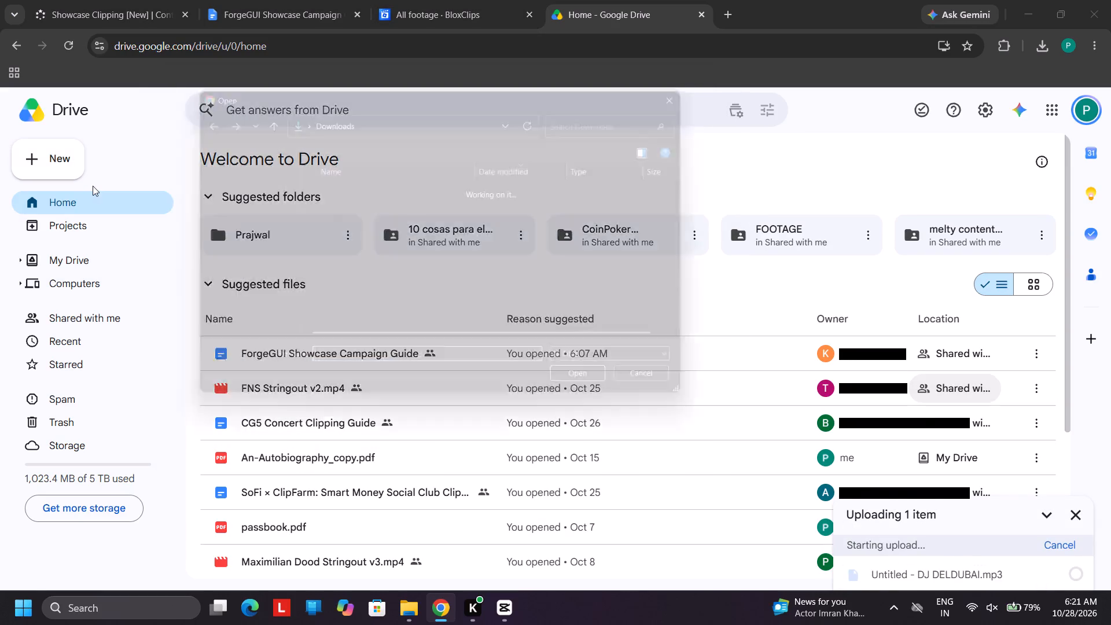
left_click(335, 248)
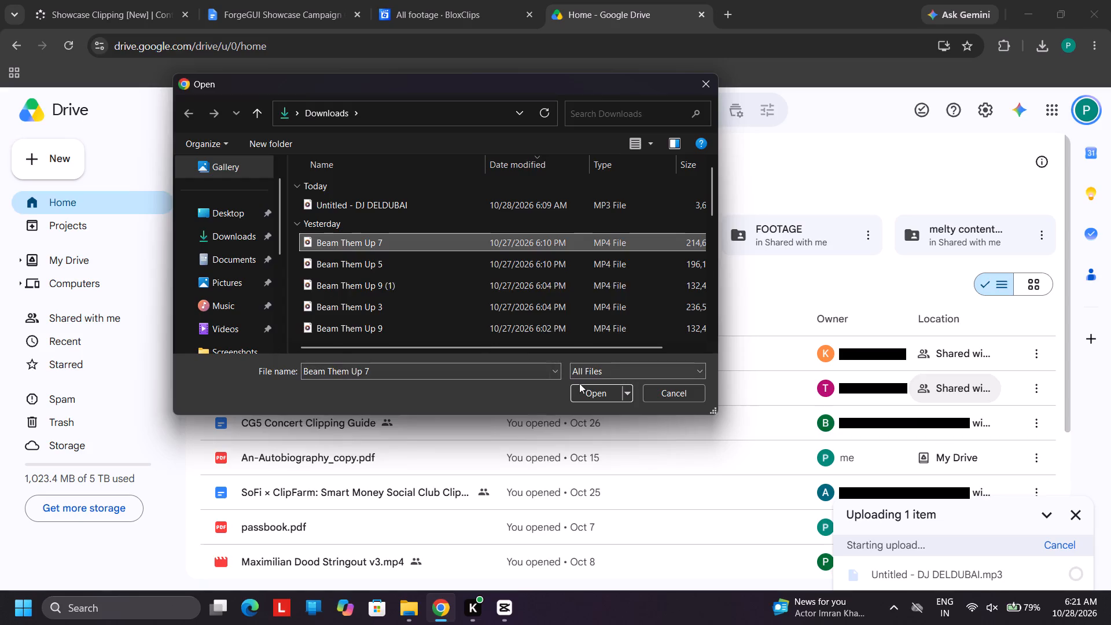
left_click(583, 392)
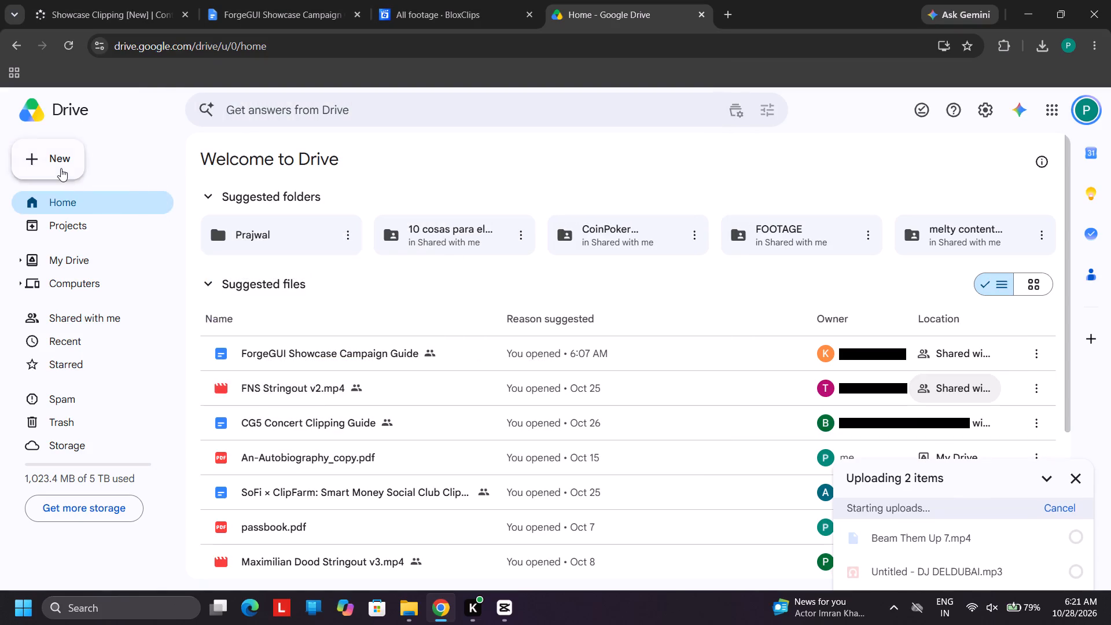
left_click(61, 168)
left_click(130, 195)
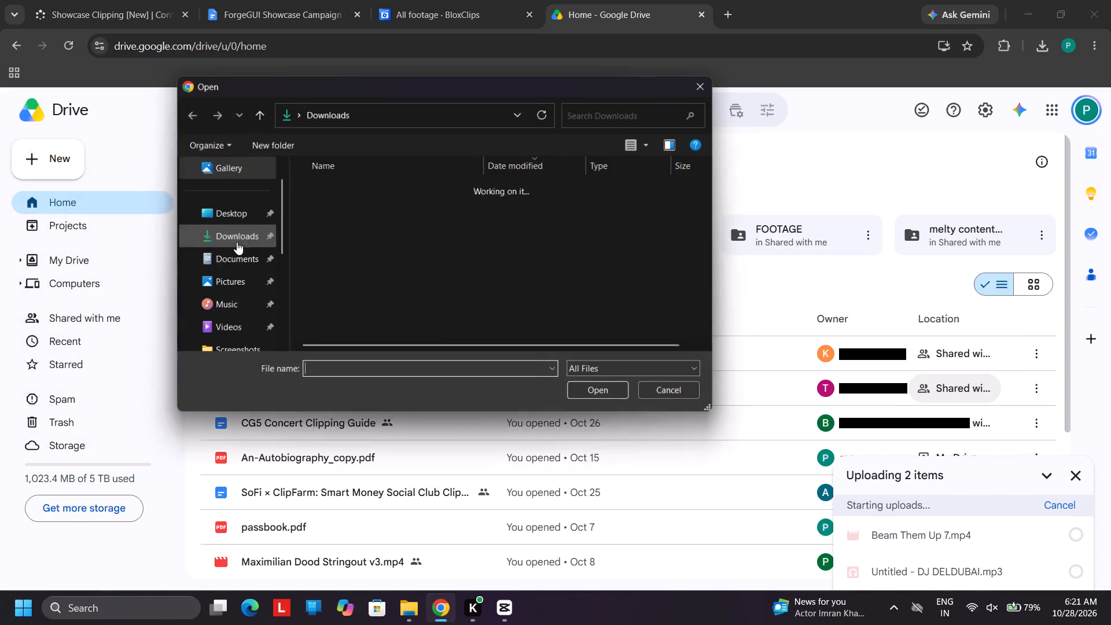
left_click(358, 269)
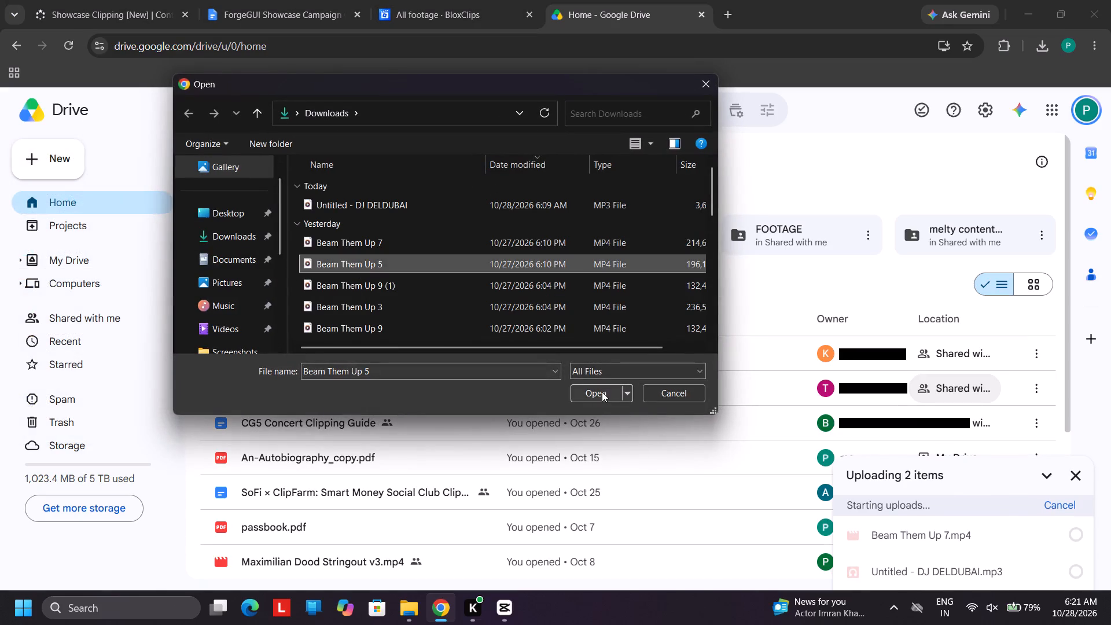
left_click(602, 392)
Upload the video clips Beam Them Up 9 (1) and Beam Them Up 3 from Downloads to Google Drive.
left_click(19, 152)
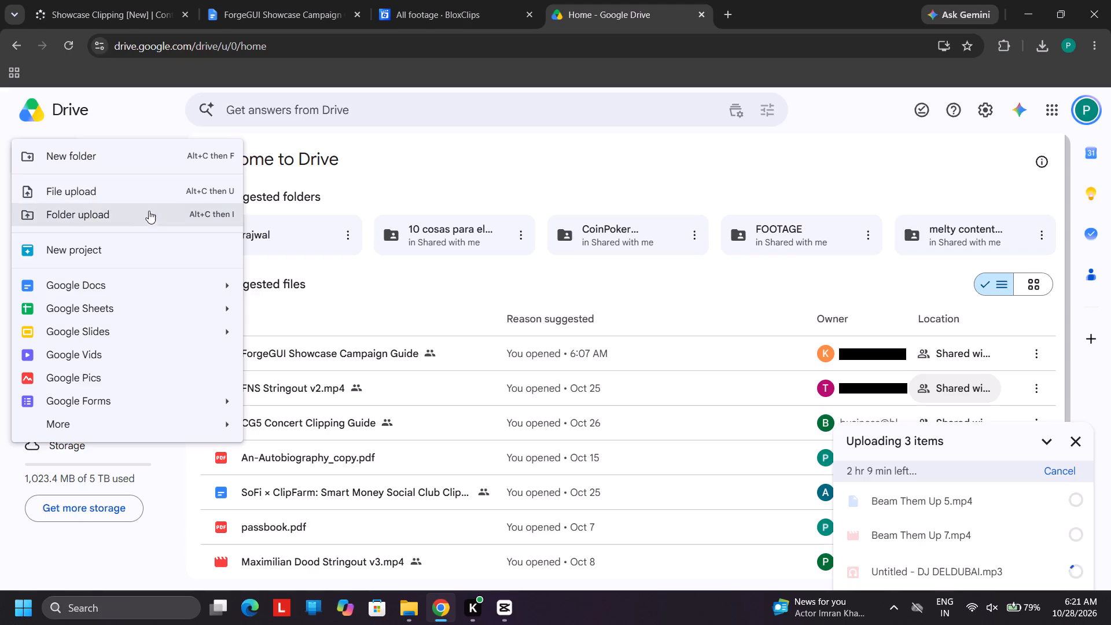
left_click(107, 196)
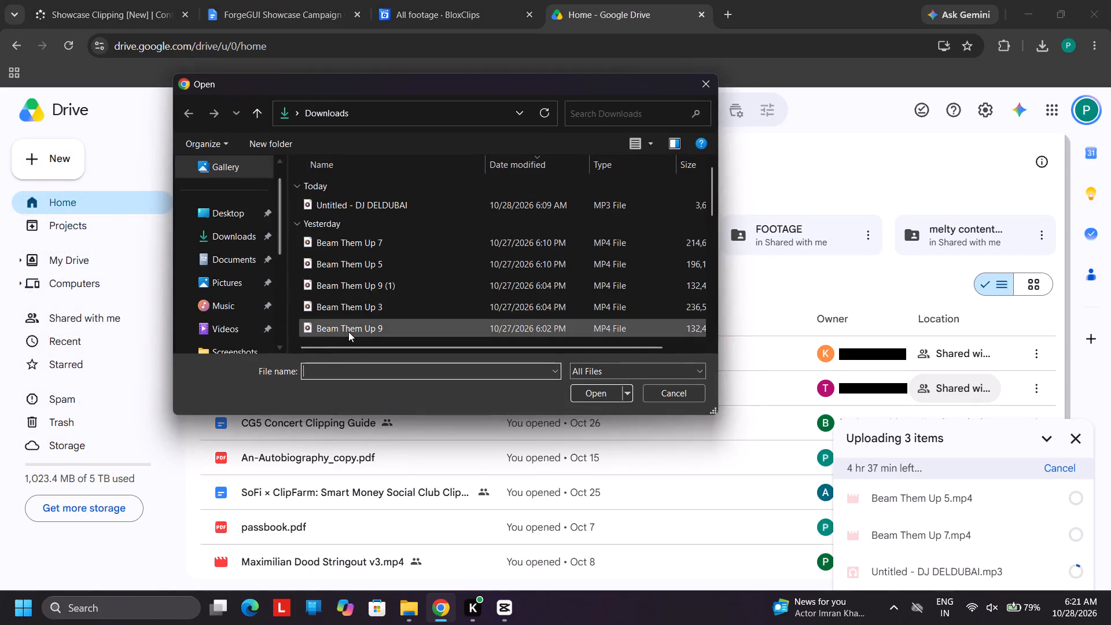
left_click(366, 280)
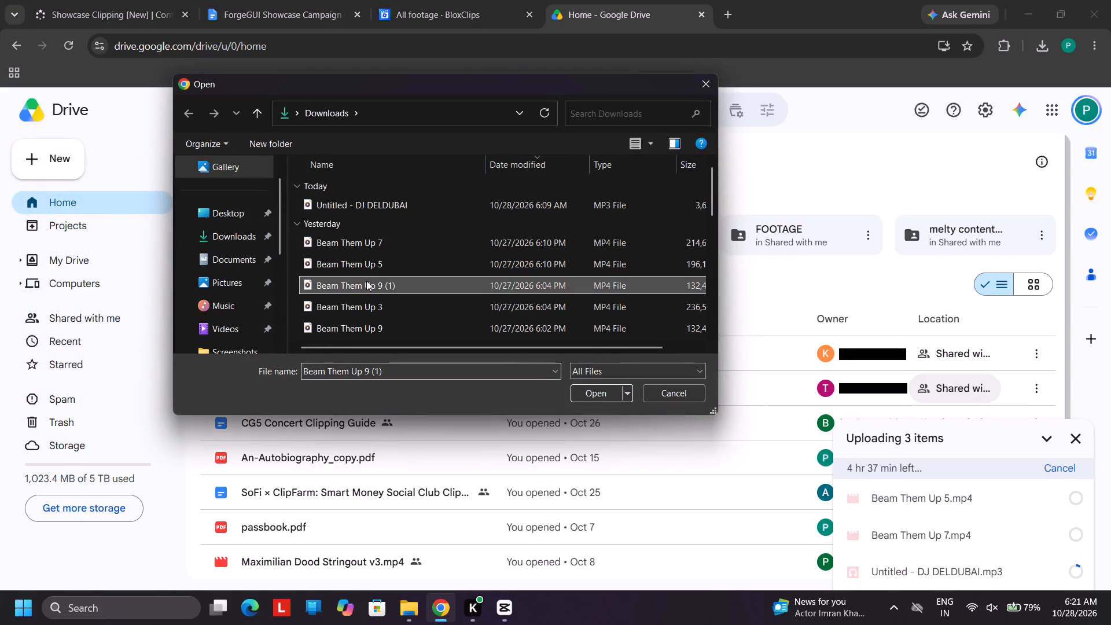
left_click(586, 392)
left_click(46, 155)
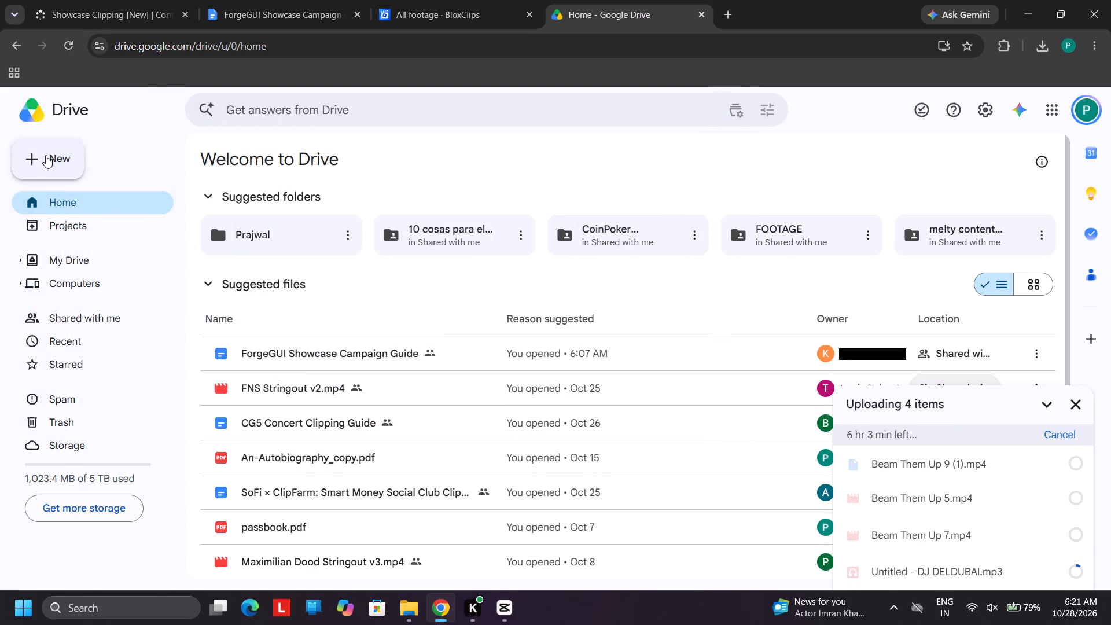
left_click(104, 198)
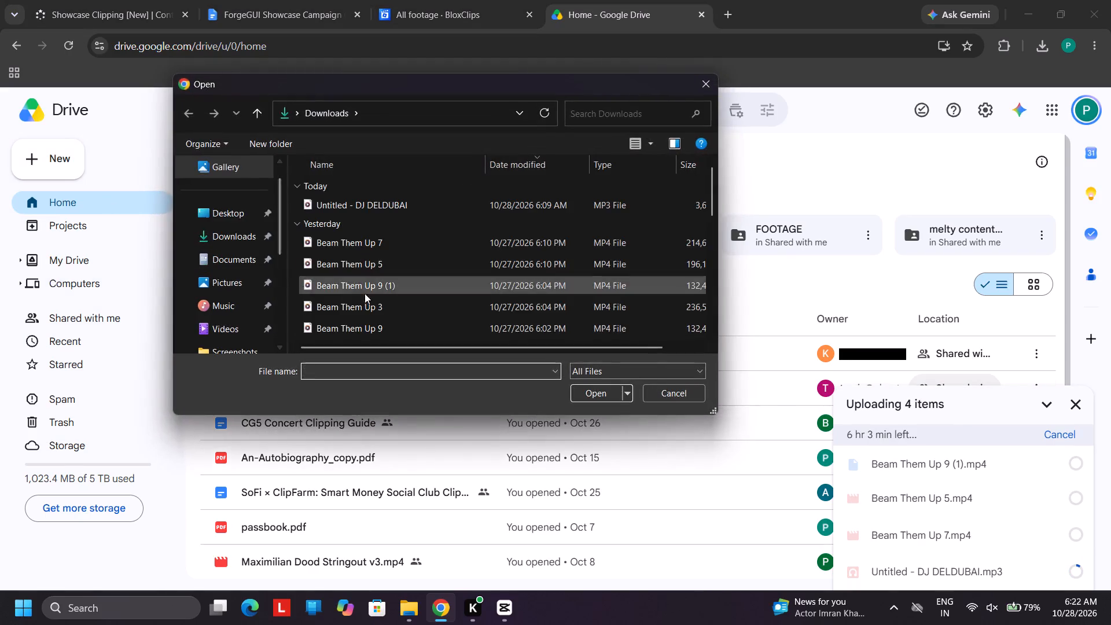
left_click(381, 303)
left_click(601, 399)
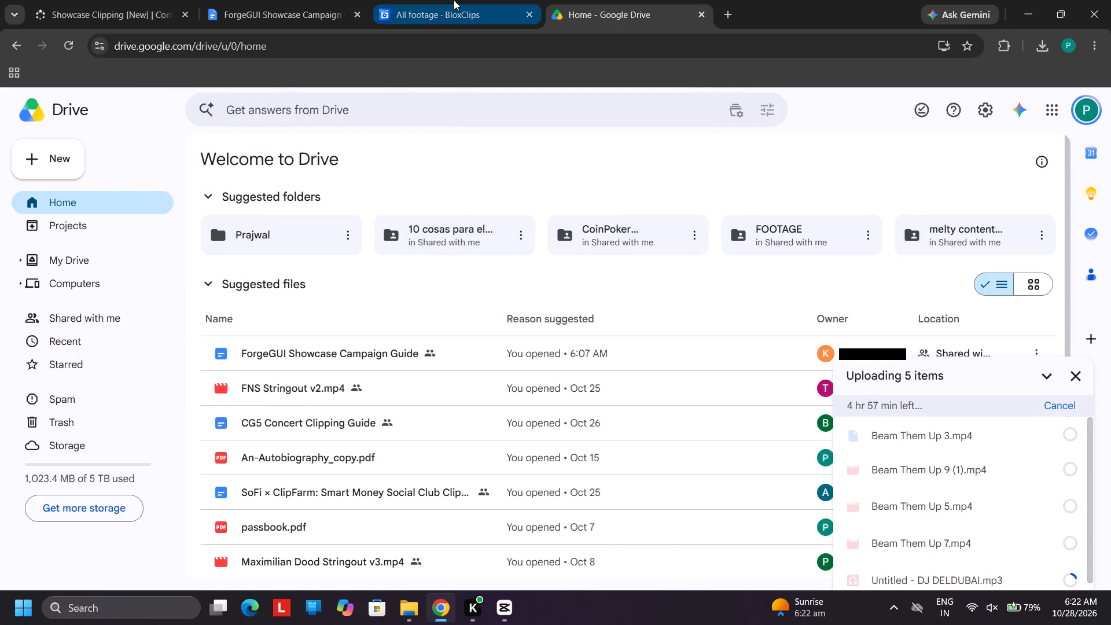
Close the BloxClips footage, ForgeGUI campaign guide and Showcase Clipping pages, keeping only Google Drive open.
left_click(529, 16)
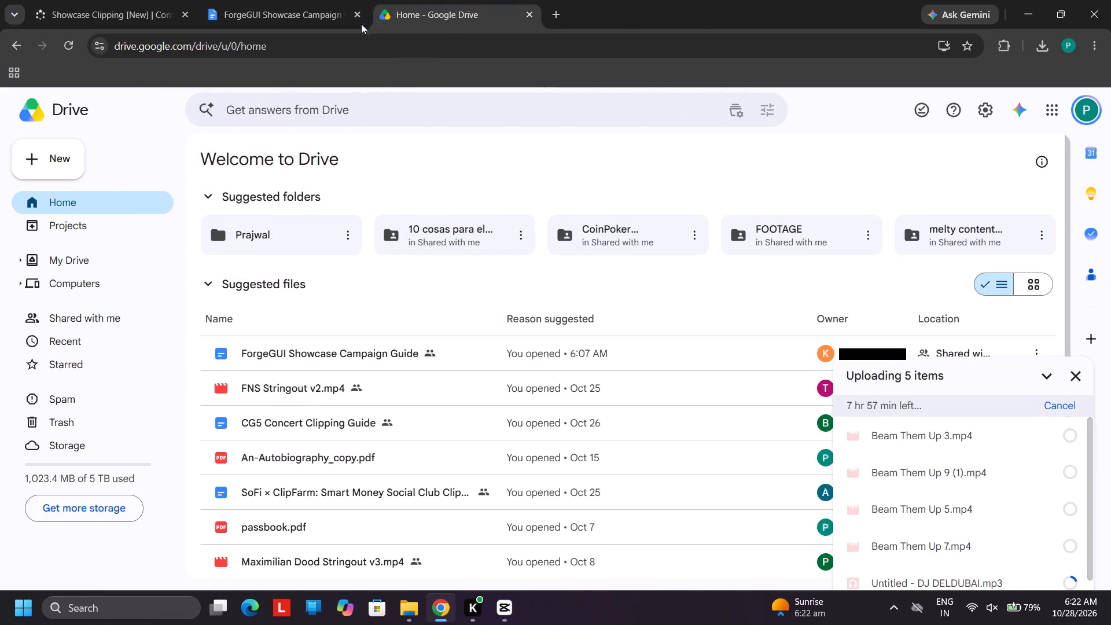
left_click(356, 12)
left_click(184, 13)
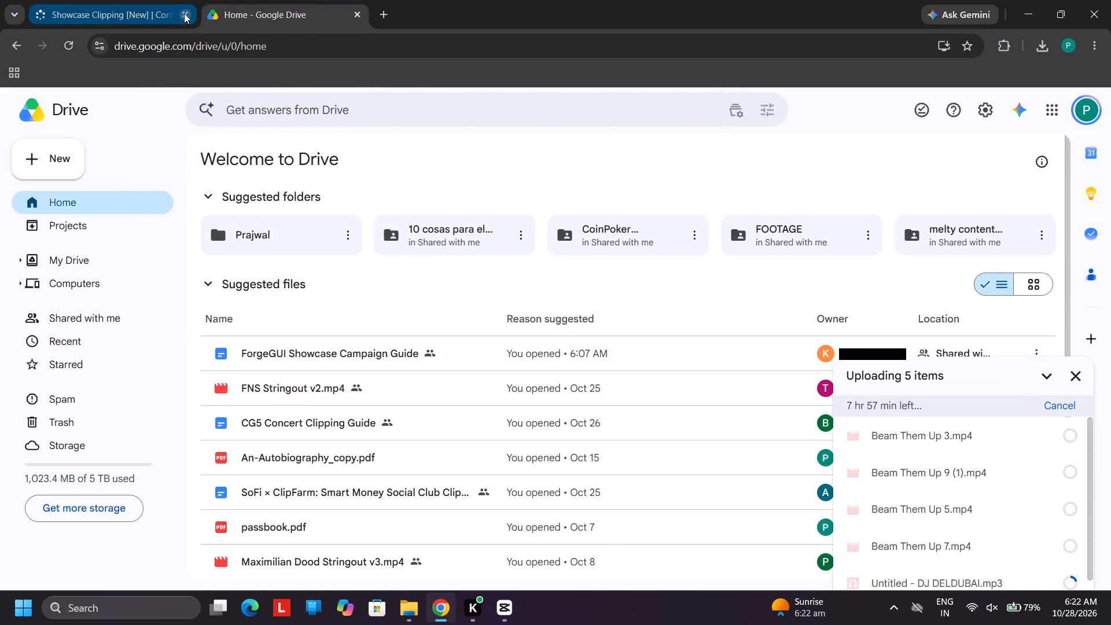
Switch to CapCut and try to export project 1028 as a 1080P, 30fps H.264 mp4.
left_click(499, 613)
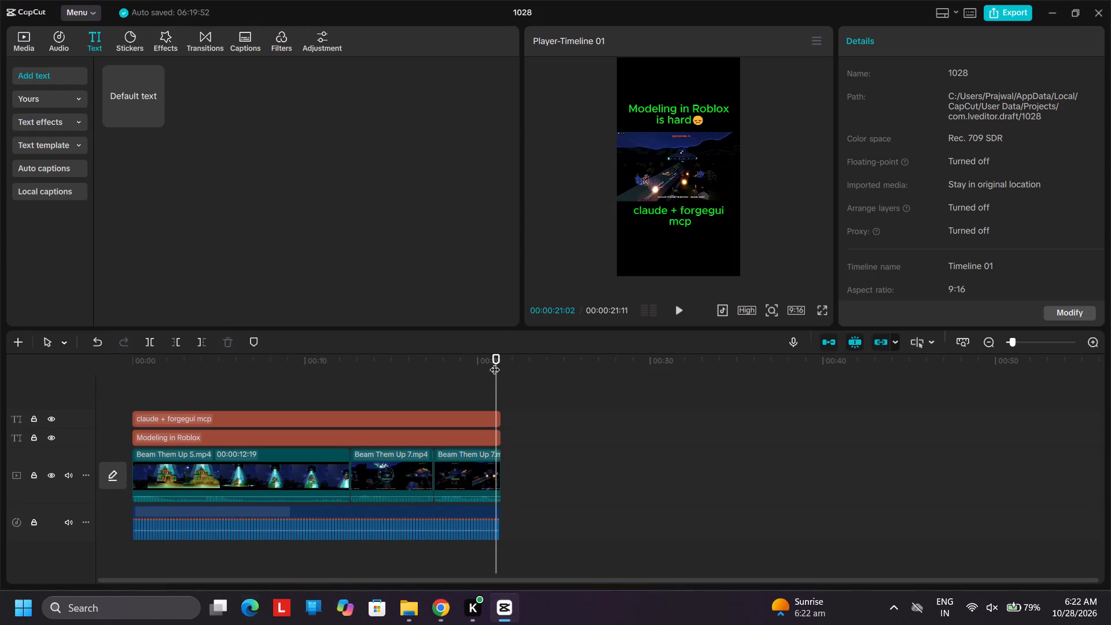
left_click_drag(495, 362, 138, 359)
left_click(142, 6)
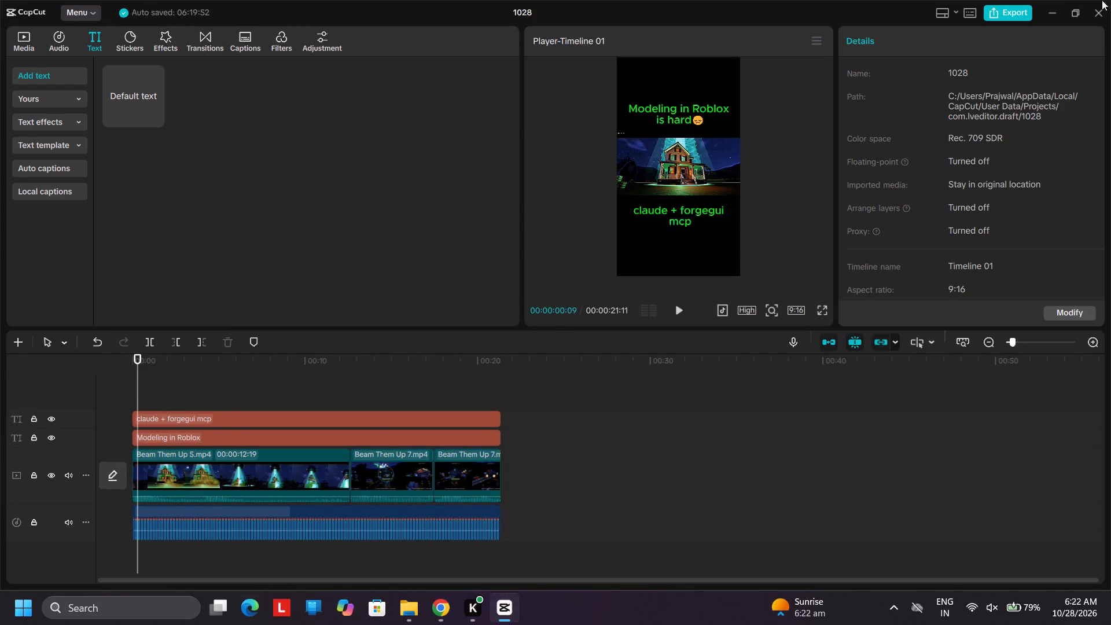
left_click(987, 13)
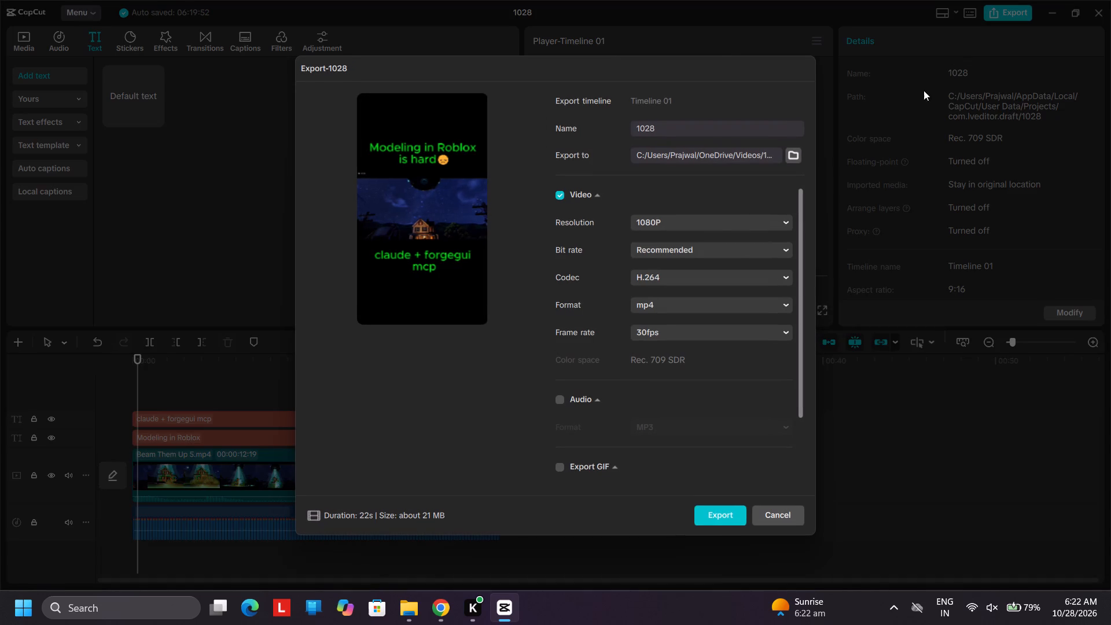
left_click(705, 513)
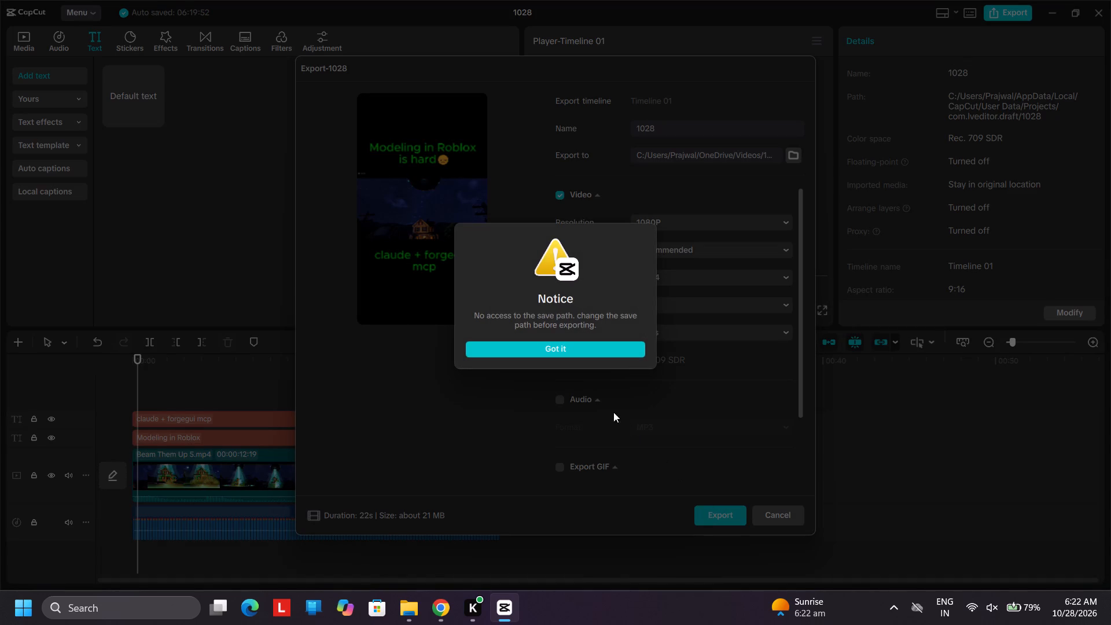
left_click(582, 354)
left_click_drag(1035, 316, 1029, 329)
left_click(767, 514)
Leave the 1028 editor, move the old project 1026 to CapCut's trash, and close CapCut.
left_click(1103, 7)
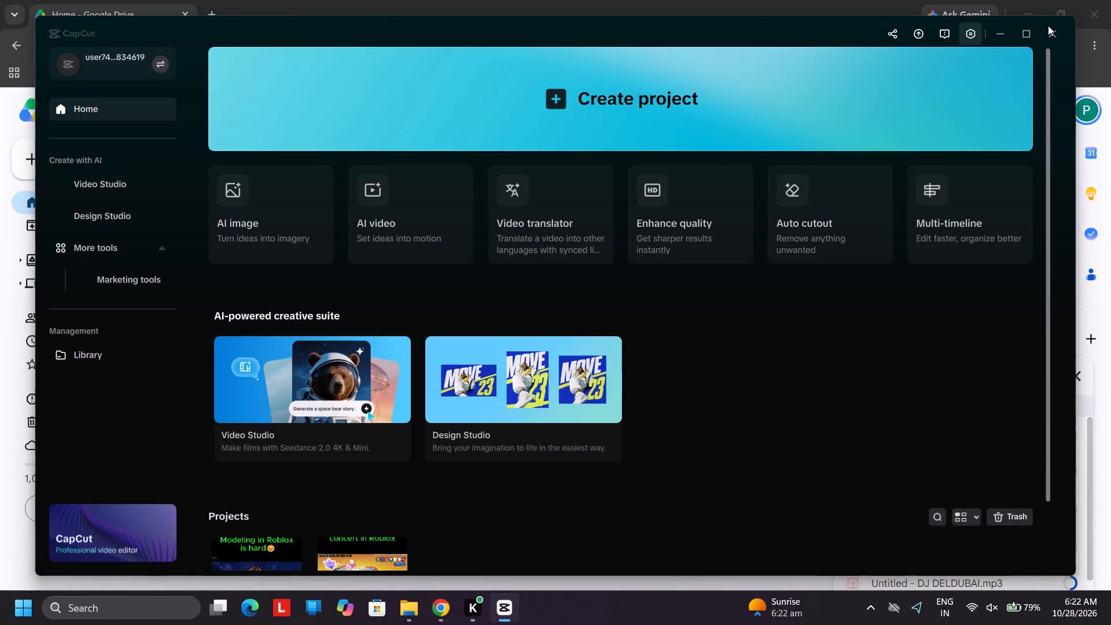
scroll(690, 240, "down", 5)
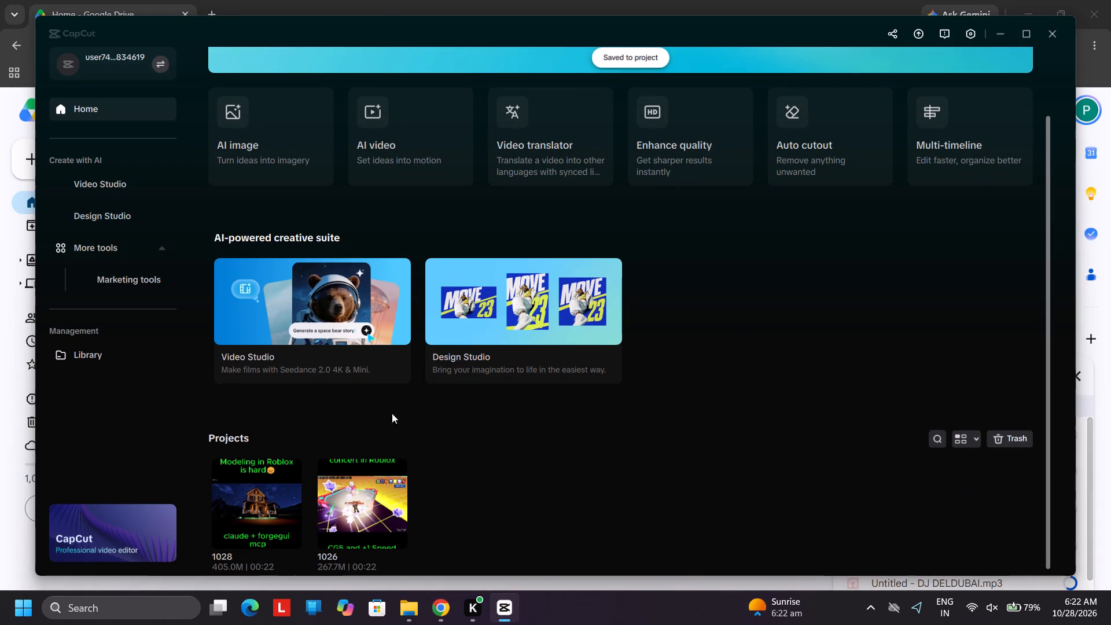
left_click(400, 540)
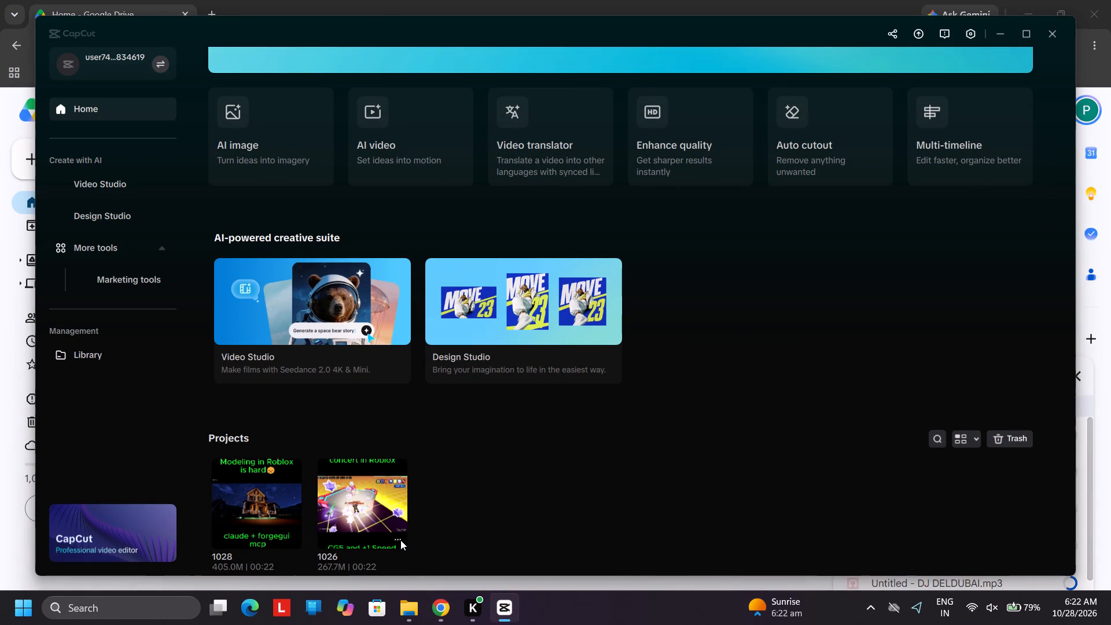
left_click(422, 557)
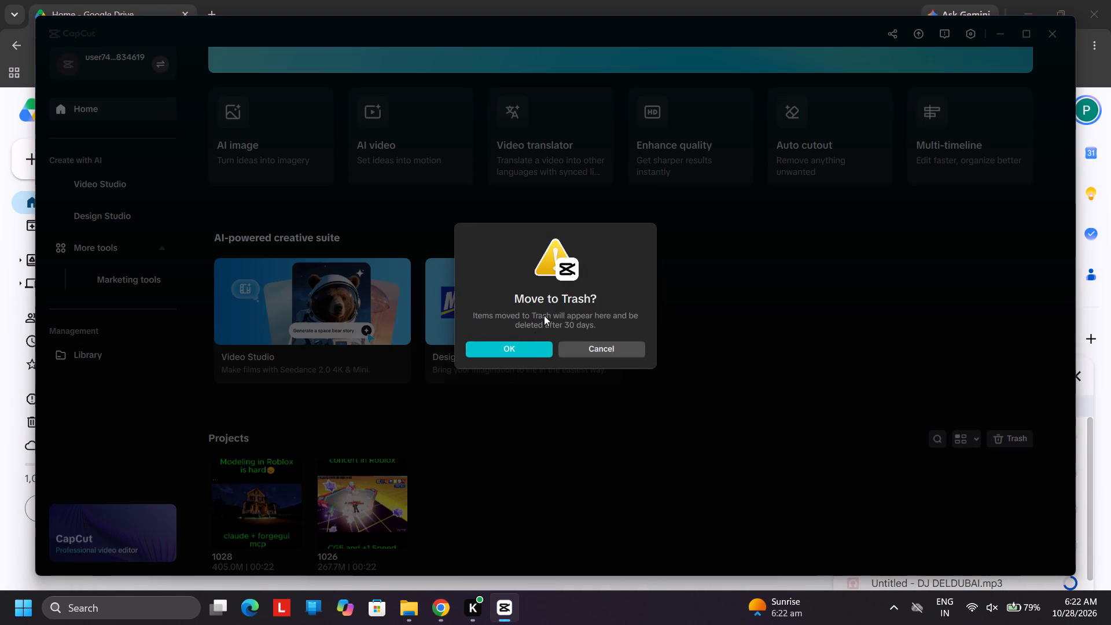
left_click(530, 349)
left_click(1052, 38)
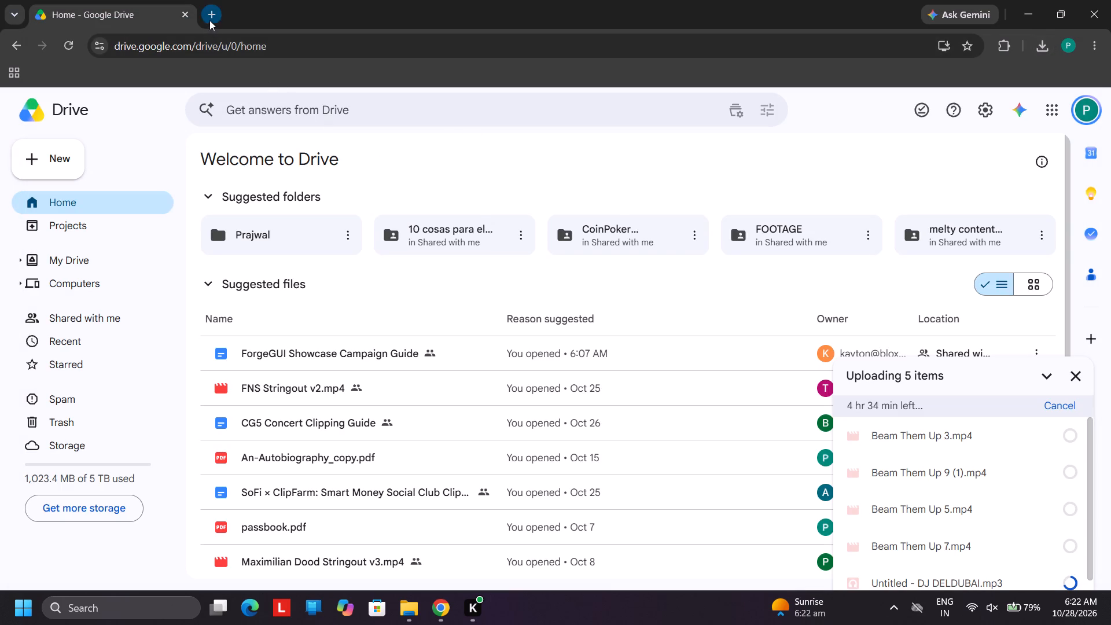